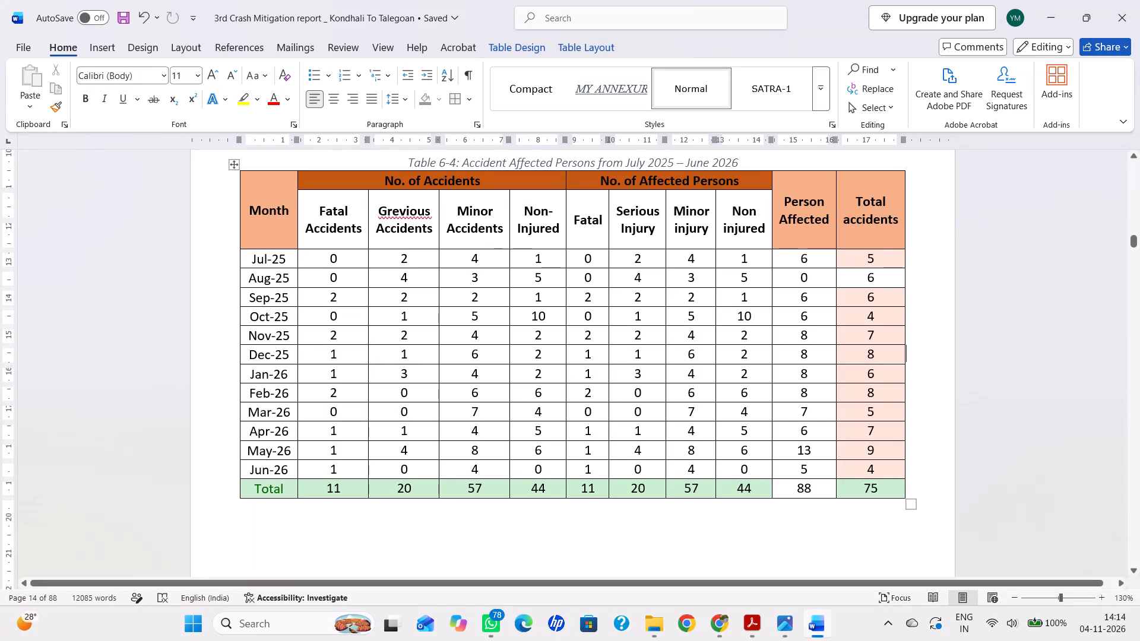
Review the report from the accident graphs after Table 6-4 through Section 7, Identification of Blackspots.
{"action": "scroll", "coordinate": [438, 322], "scroll_direction": "down", "scroll_amount": 12}
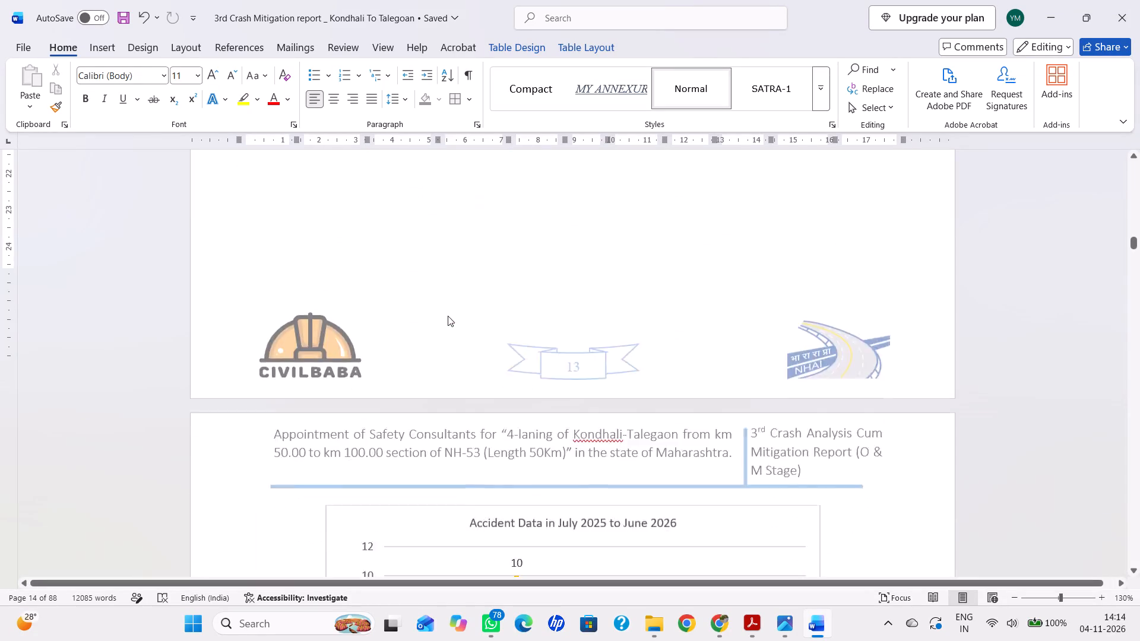
{"action": "scroll", "coordinate": [448, 316], "scroll_direction": "down", "scroll_amount": 14}
{"action": "scroll", "coordinate": [497, 278], "scroll_direction": "down", "scroll_amount": 17}
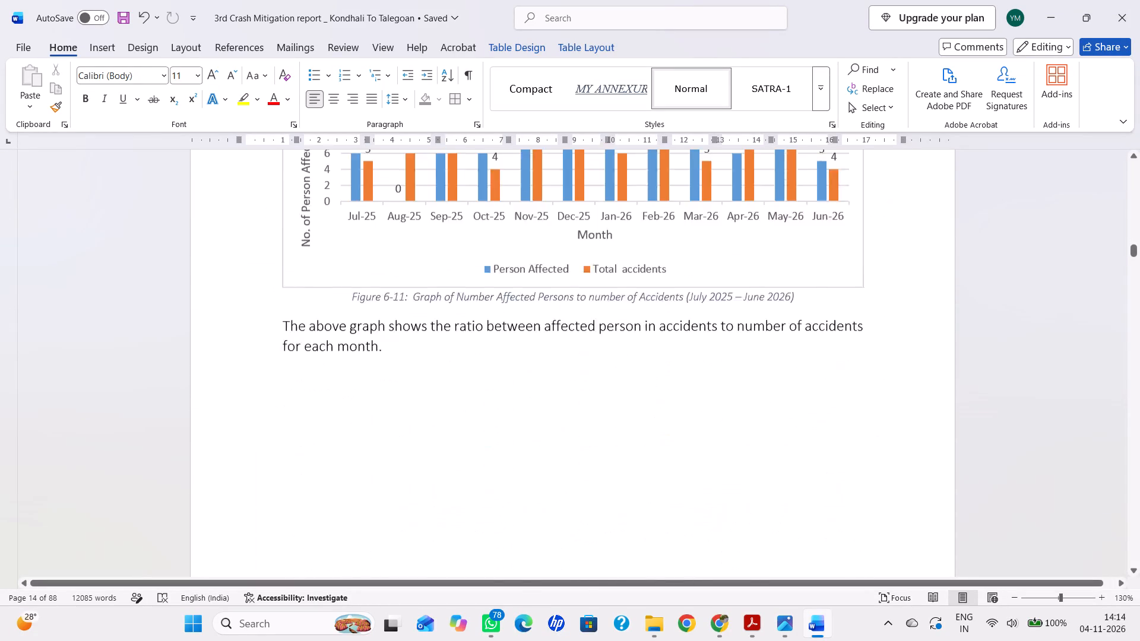
{"action": "scroll", "coordinate": [498, 278], "scroll_direction": "down", "scroll_amount": 18}
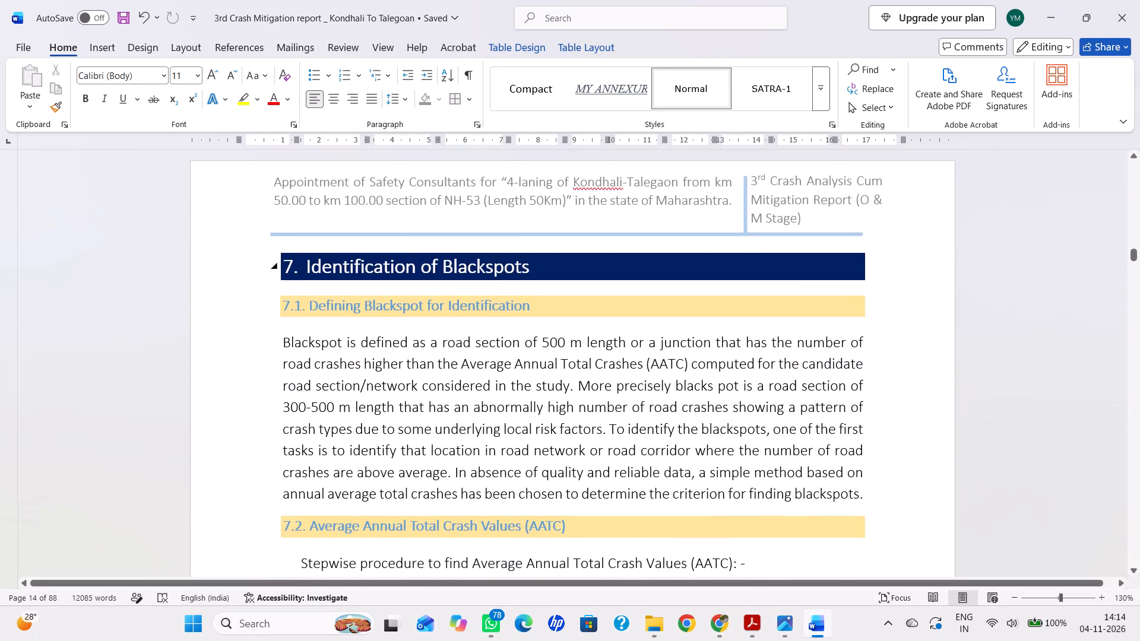
{"action": "scroll", "coordinate": [501, 277], "scroll_direction": "down", "scroll_amount": 7}
{"action": "scroll", "coordinate": [501, 277], "scroll_direction": "up", "scroll_amount": 4}
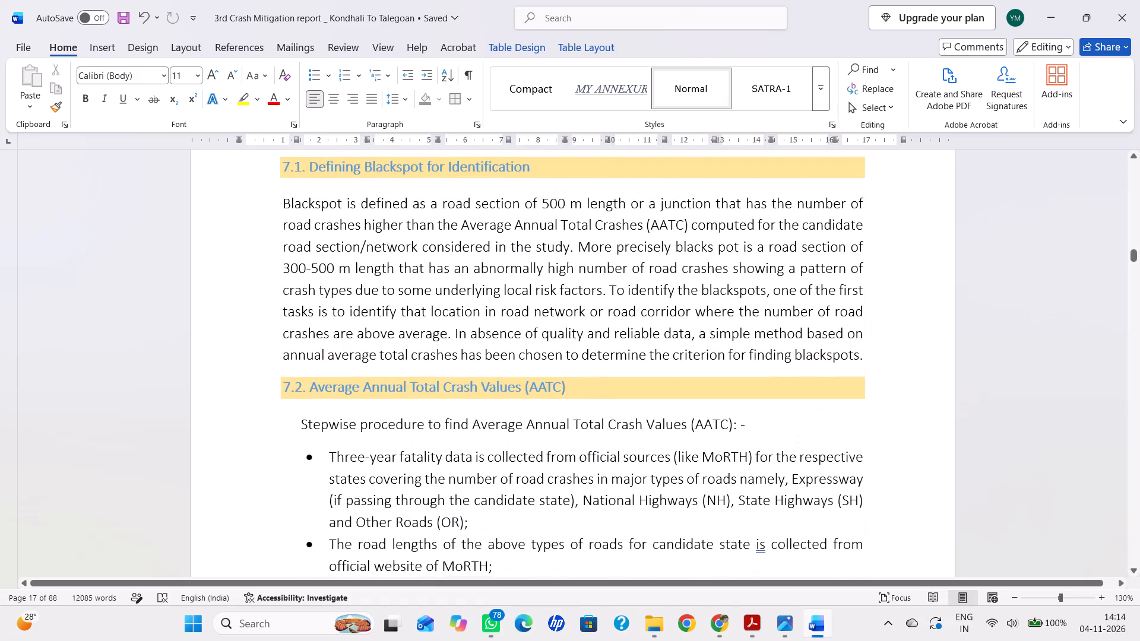
{"action": "scroll", "coordinate": [513, 262], "scroll_direction": "down", "scroll_amount": 12}
{"action": "scroll", "coordinate": [514, 261], "scroll_direction": "up", "scroll_amount": 7}
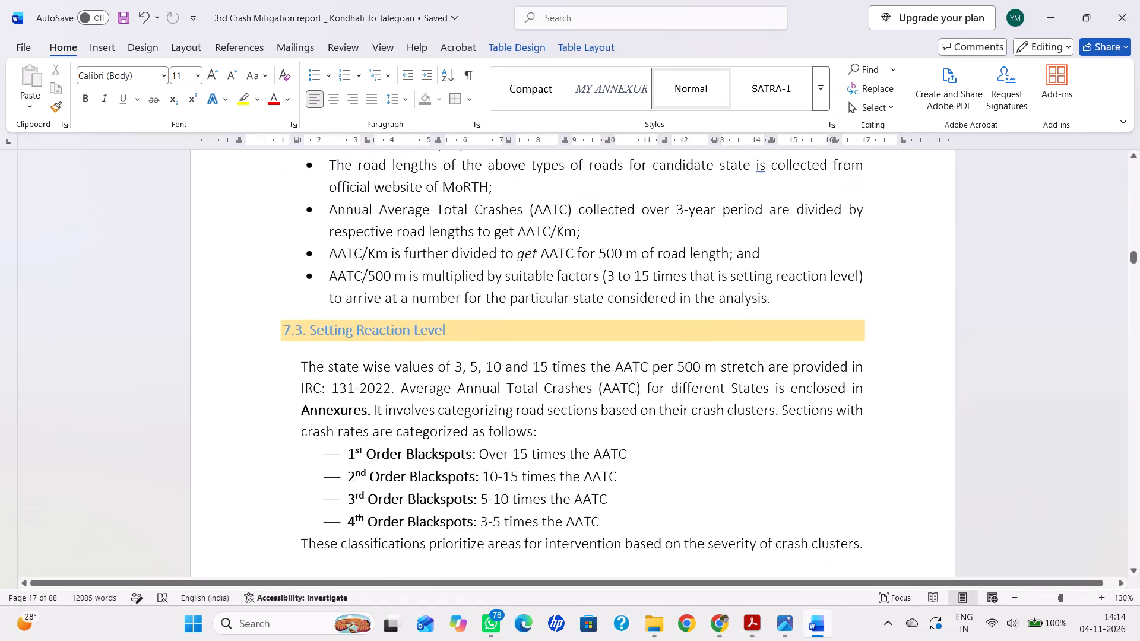
Change the font colour of the heading "7.1. Defining Blackspot for Identification" to black.
{"action": "scroll", "coordinate": [469, 256], "scroll_direction": "up", "scroll_amount": 4}
{"action": "scroll", "coordinate": [377, 237], "scroll_direction": "up", "scroll_amount": 6}
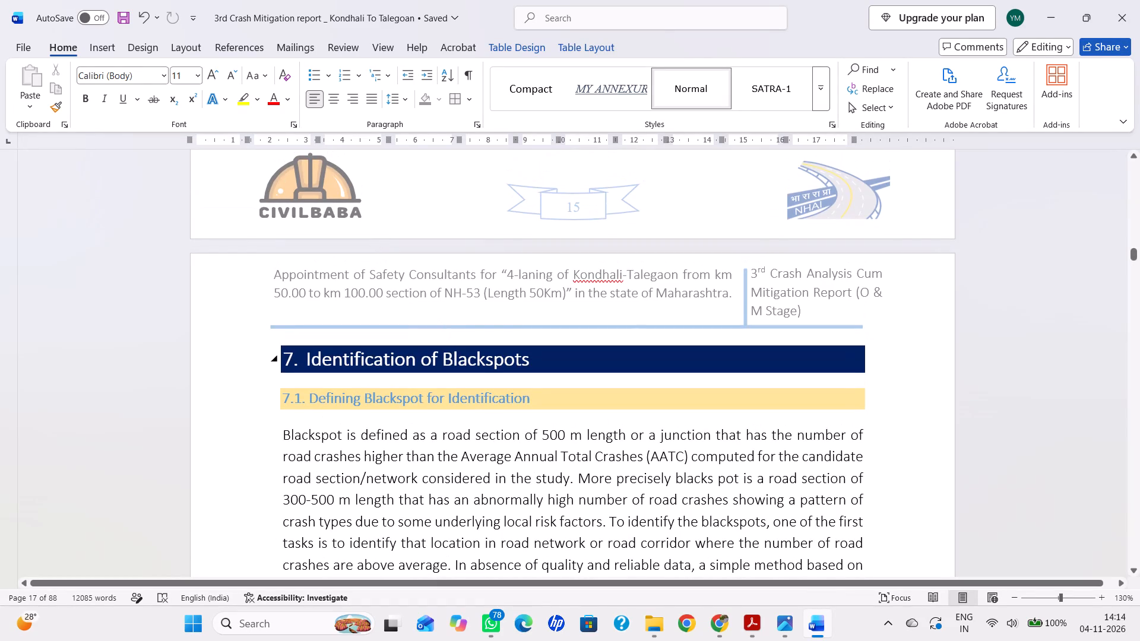
{"action": "left_click_drag", "start_coordinate": [553, 406], "coordinate": [296, 390]}
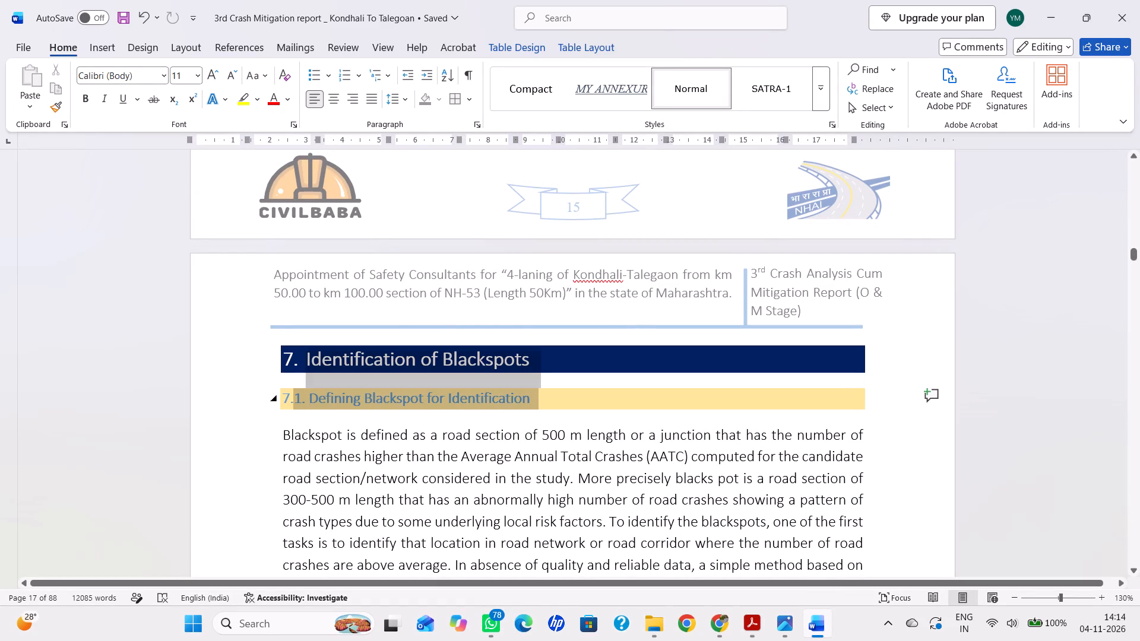
{"action": "left_click_drag", "start_coordinate": [296, 390], "coordinate": [278, 396]}
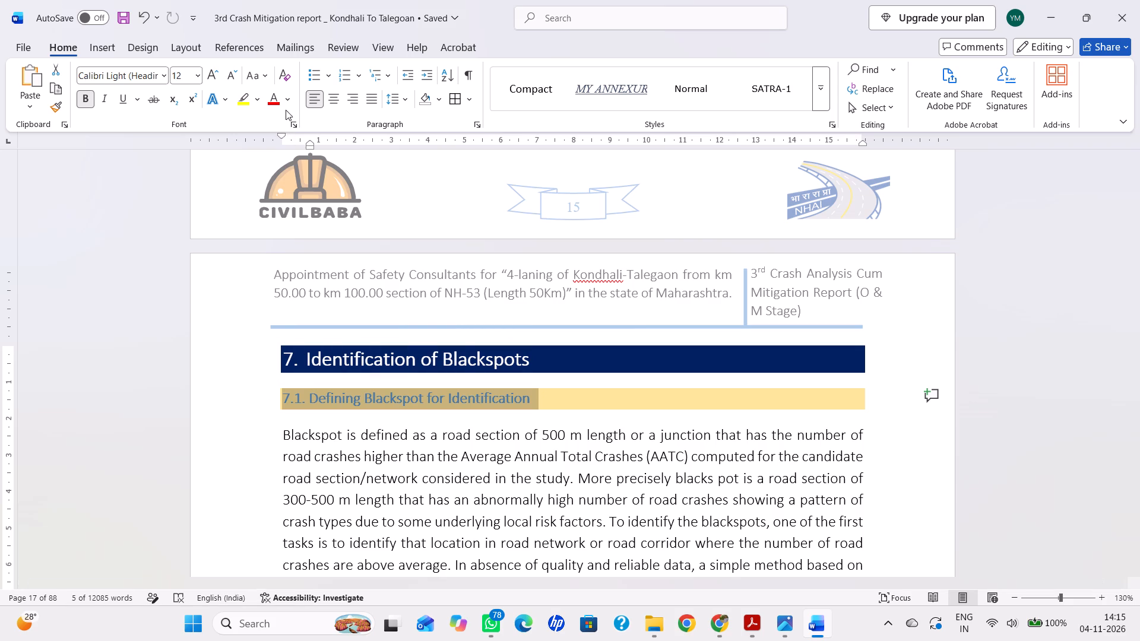
{"action": "left_click", "coordinate": [287, 100]}
{"action": "left_click", "coordinate": [299, 199]}
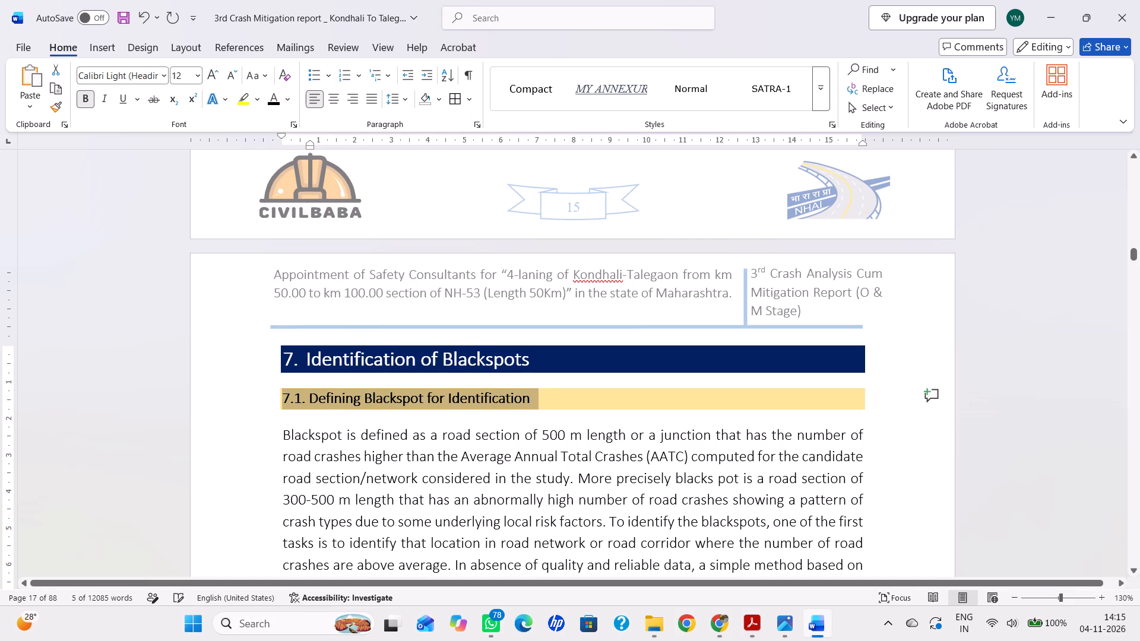
Apply the black font colour to the heading "7.2. Average Annual Total Crash Values (AATC)" and save the report.
{"action": "scroll", "coordinate": [622, 421], "scroll_direction": "down", "scroll_amount": 15}
{"action": "scroll", "coordinate": [601, 418], "scroll_direction": "up", "scroll_amount": 7}
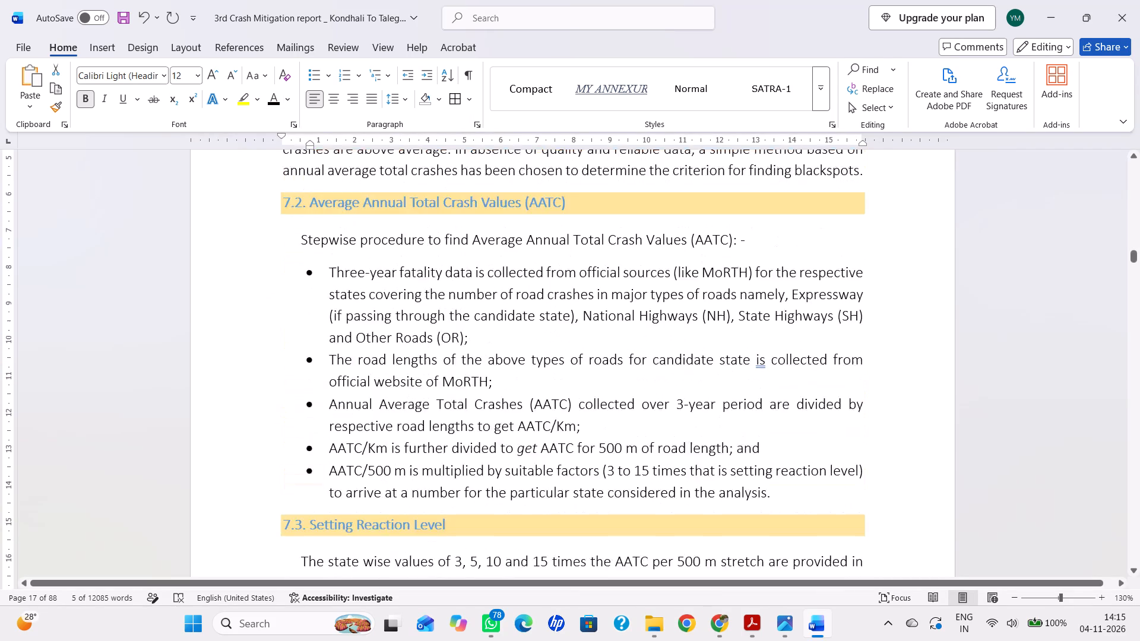
{"action": "scroll", "coordinate": [582, 414], "scroll_direction": "up", "scroll_amount": 4}
{"action": "left_click_drag", "start_coordinate": [579, 430], "coordinate": [291, 417]}
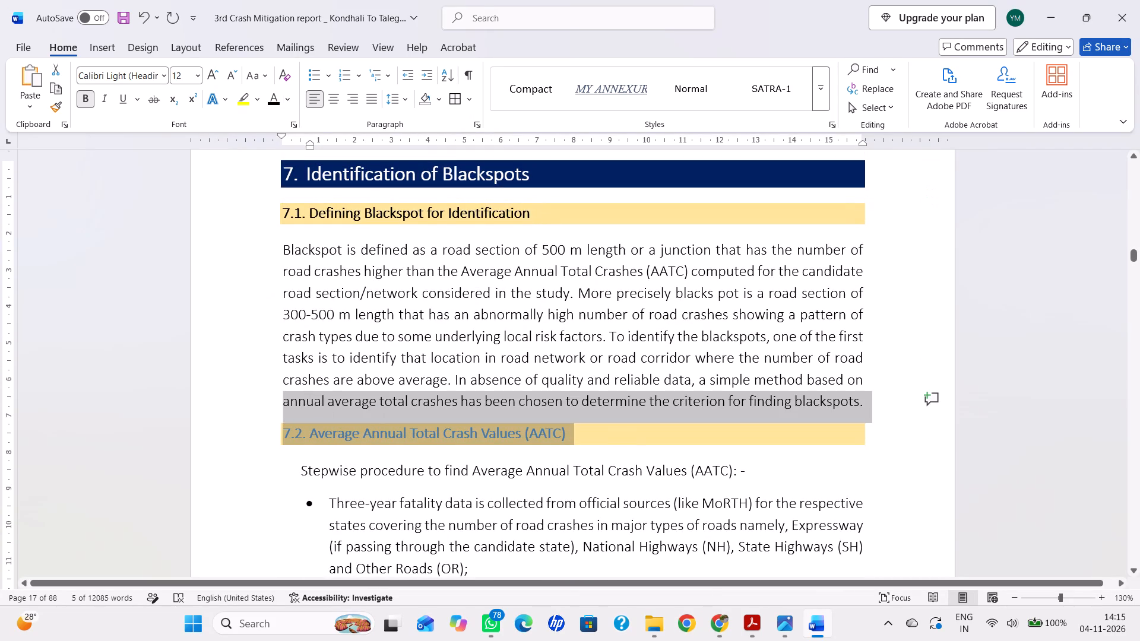
{"action": "left_click_drag", "start_coordinate": [291, 417], "coordinate": [274, 432]}
{"action": "left_click", "coordinate": [275, 92]}
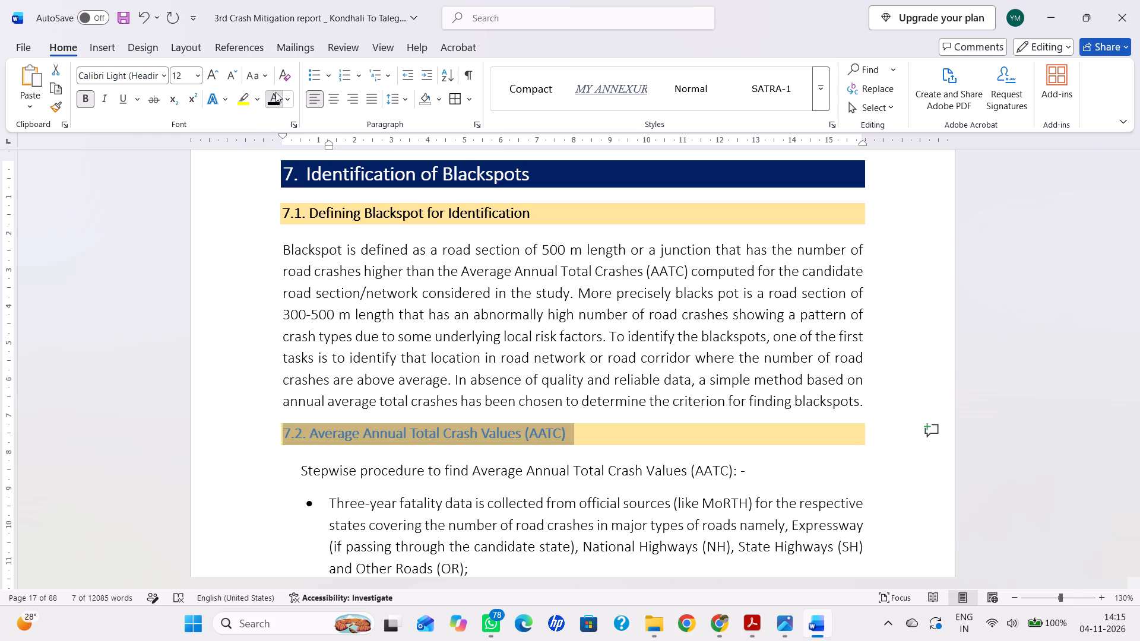
{"action": "key", "text": "ctrl+s"}
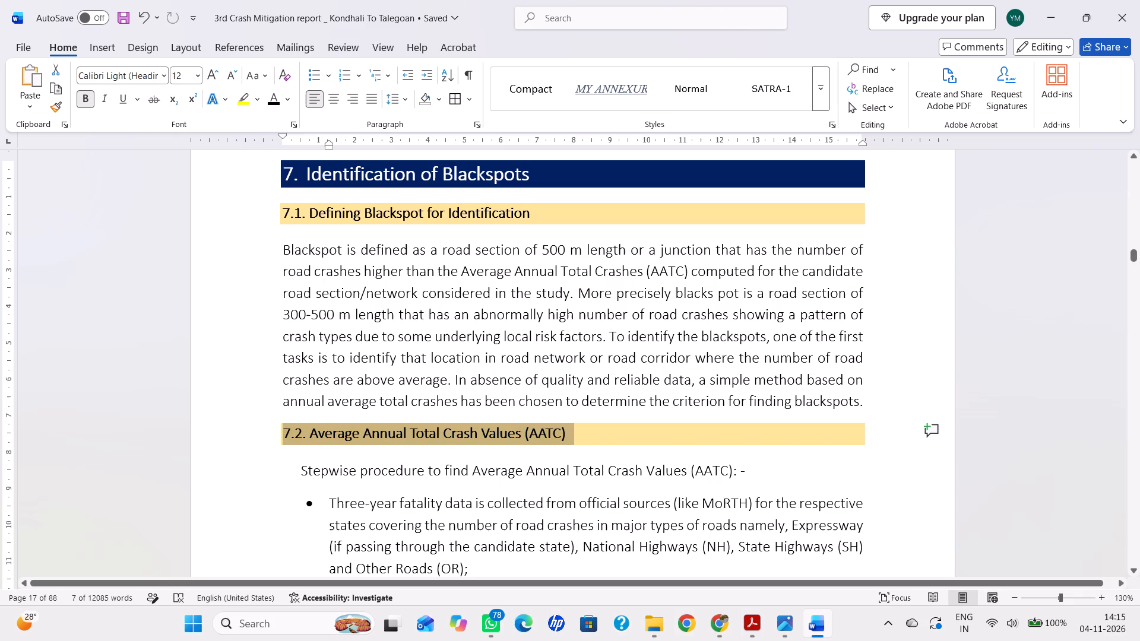
Apply the black font colour to the heading "7.3. Setting Reaction Level".
{"action": "scroll", "coordinate": [474, 379], "scroll_direction": "down", "scroll_amount": 12}
{"action": "left_click_drag", "start_coordinate": [455, 210], "coordinate": [432, 203]}
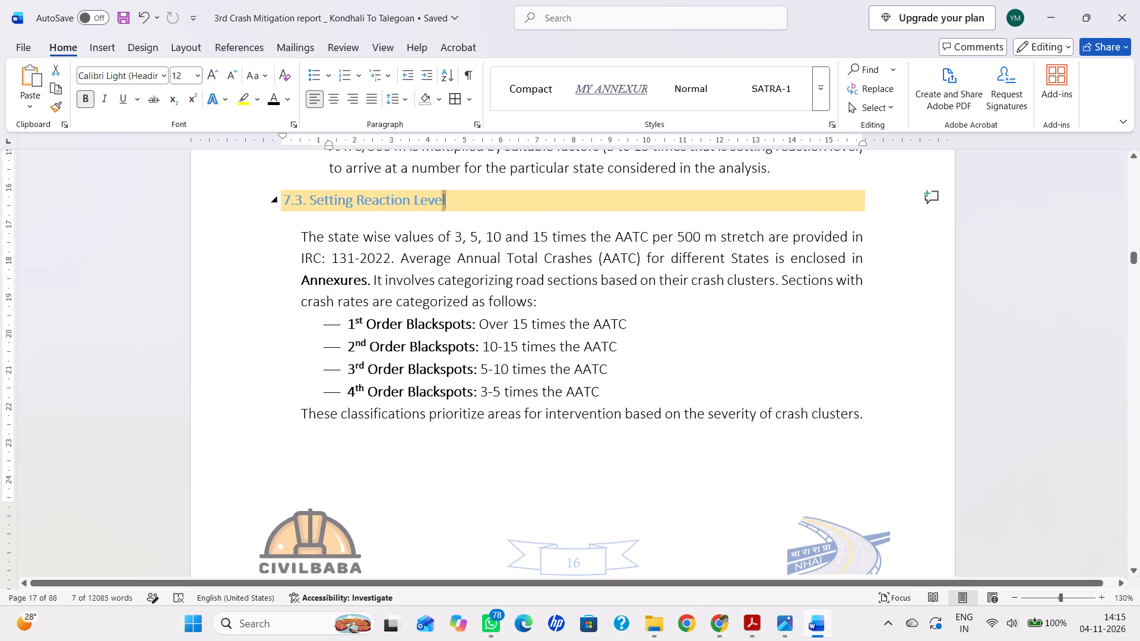
{"action": "left_click_drag", "start_coordinate": [432, 203], "coordinate": [280, 202]}
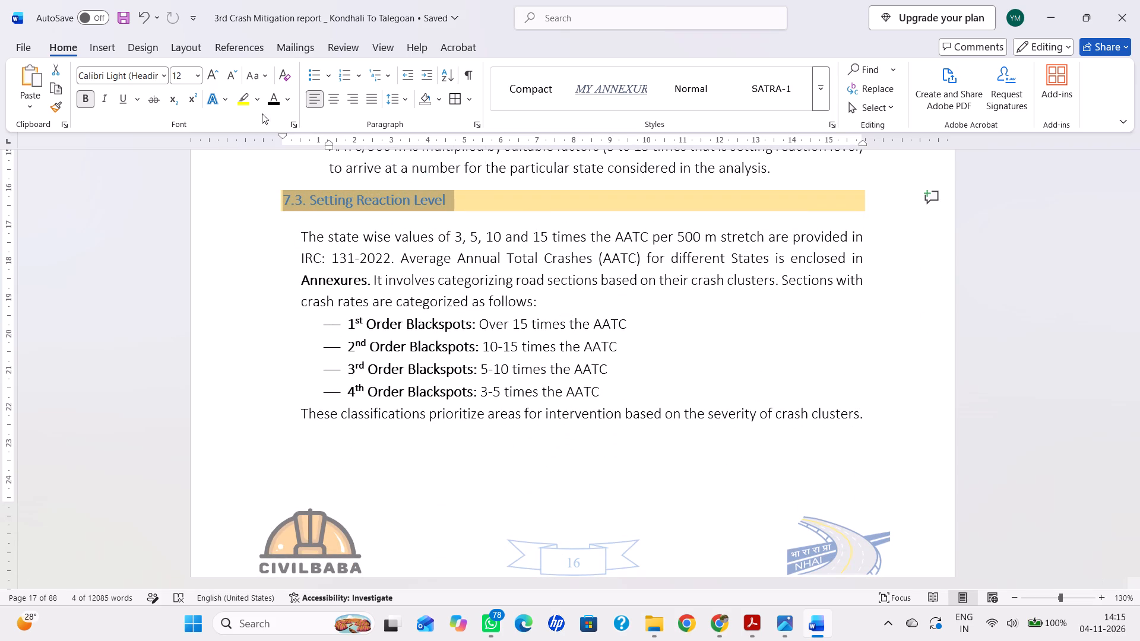
{"action": "left_click", "coordinate": [271, 103]}
Examine the 500-metre stretches in Table 7-1, Setting Reaction Level, and the final list of blackspots in Table 8-1.
{"action": "scroll", "coordinate": [470, 412], "scroll_direction": "down", "scroll_amount": 4}
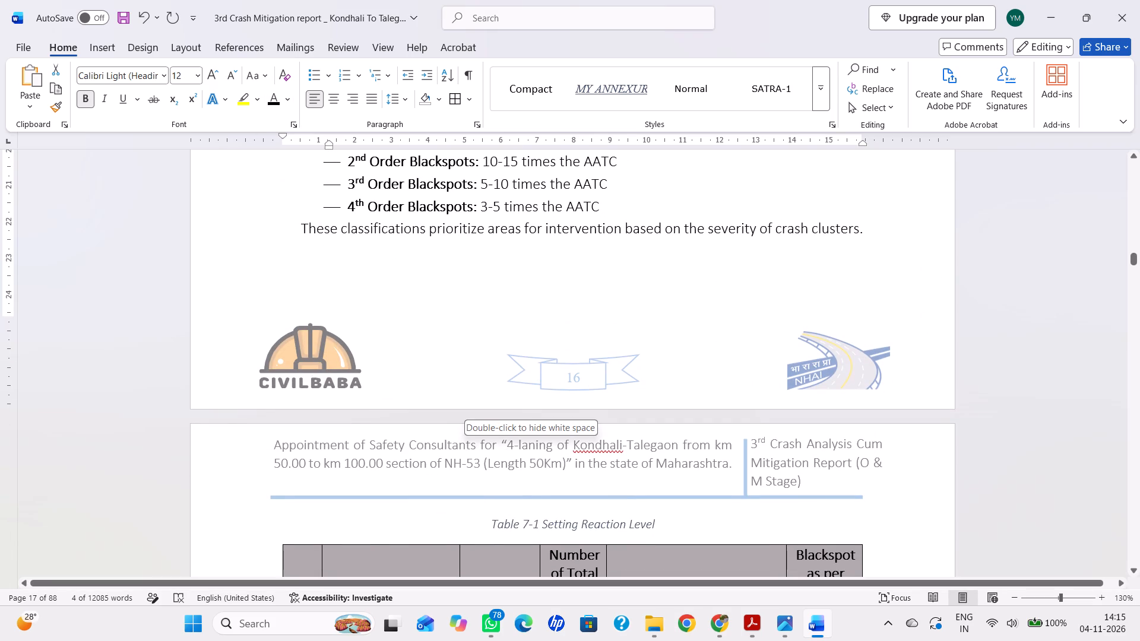
{"action": "scroll", "coordinate": [470, 414], "scroll_direction": "down", "scroll_amount": 18}
{"action": "scroll", "coordinate": [517, 468], "scroll_direction": "up", "scroll_amount": 7}
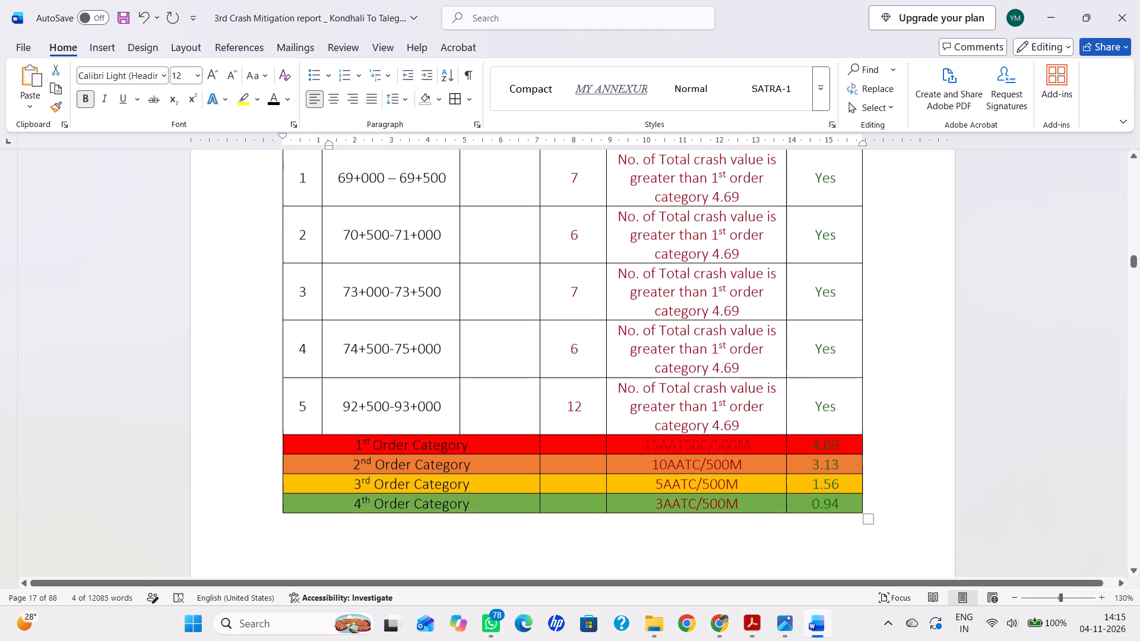
{"action": "scroll", "coordinate": [517, 468], "scroll_direction": "up", "scroll_amount": 2}
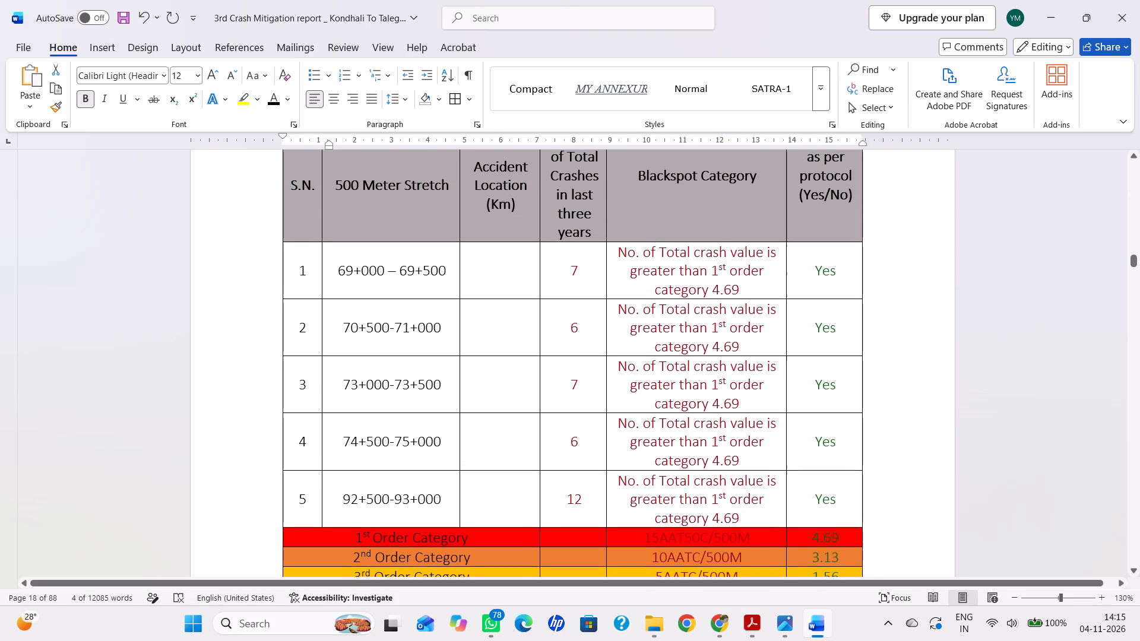
{"action": "scroll", "coordinate": [517, 471], "scroll_direction": "down", "scroll_amount": 6}
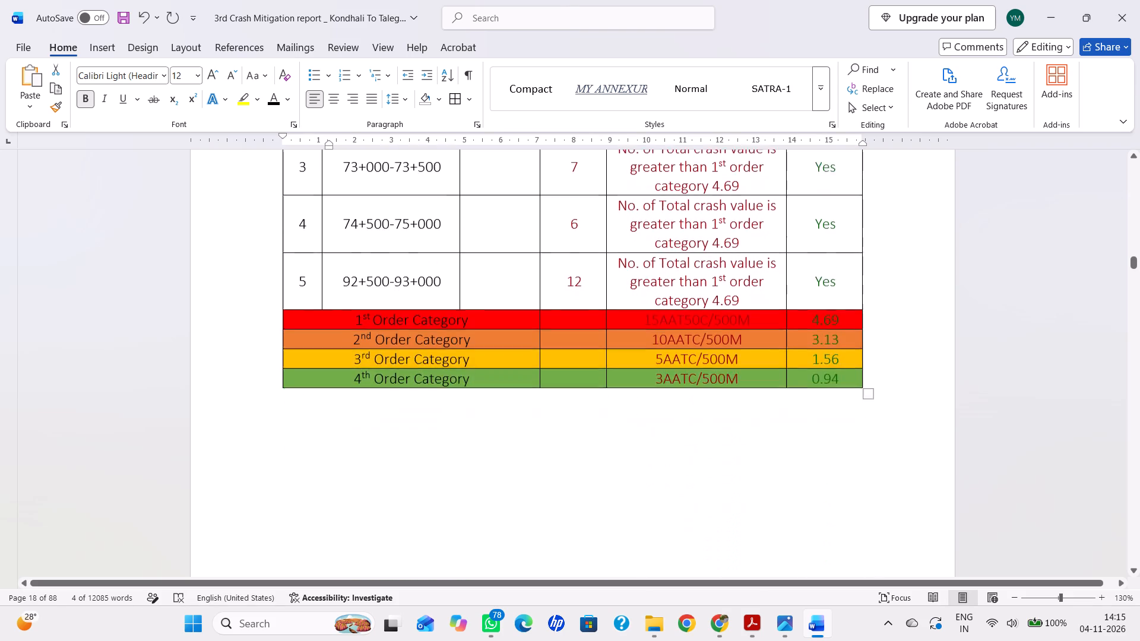
{"action": "scroll", "coordinate": [517, 471], "scroll_direction": "down", "scroll_amount": 14}
{"action": "scroll", "coordinate": [520, 472], "scroll_direction": "up", "scroll_amount": 10}
{"action": "scroll", "coordinate": [524, 475], "scroll_direction": "down", "scroll_amount": 1}
{"action": "scroll", "coordinate": [524, 475], "scroll_direction": "up", "scroll_amount": 5}
{"action": "scroll", "coordinate": [524, 475], "scroll_direction": "down", "scroll_amount": 19}
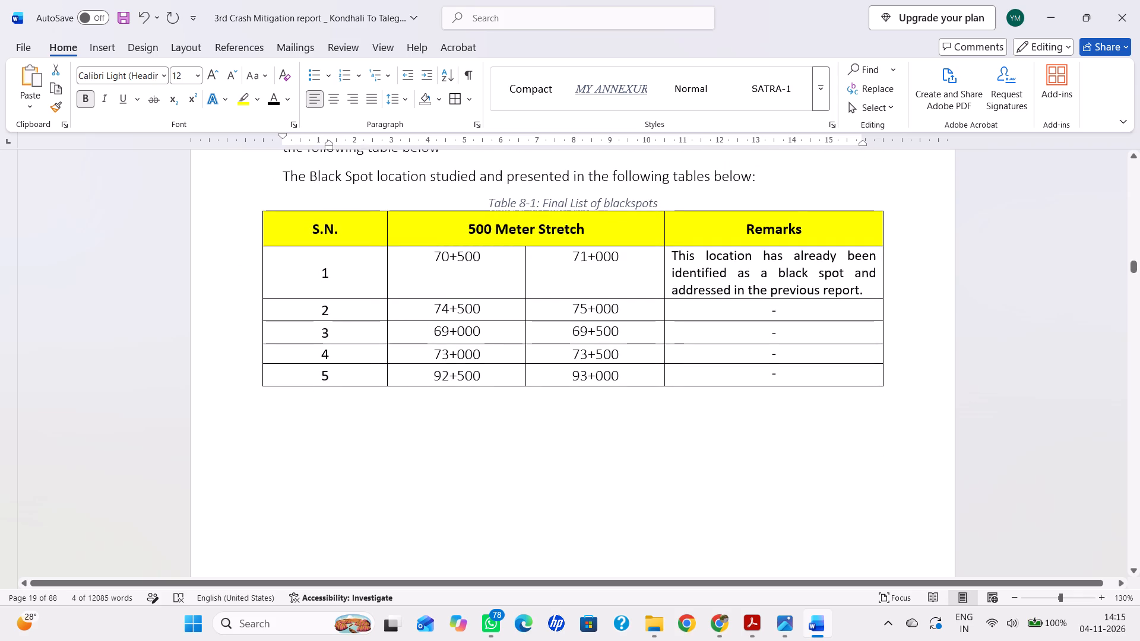
{"action": "scroll", "coordinate": [558, 512], "scroll_direction": "up", "scroll_amount": 5}
{"action": "scroll", "coordinate": [558, 512], "scroll_direction": "down", "scroll_amount": 19}
Cross-check the chainages and severity scores in Section 9's prioritization table against the blackspots listed in Tables 7-1 and 8-1.
{"action": "scroll", "coordinate": [571, 544], "scroll_direction": "down", "scroll_amount": 5}
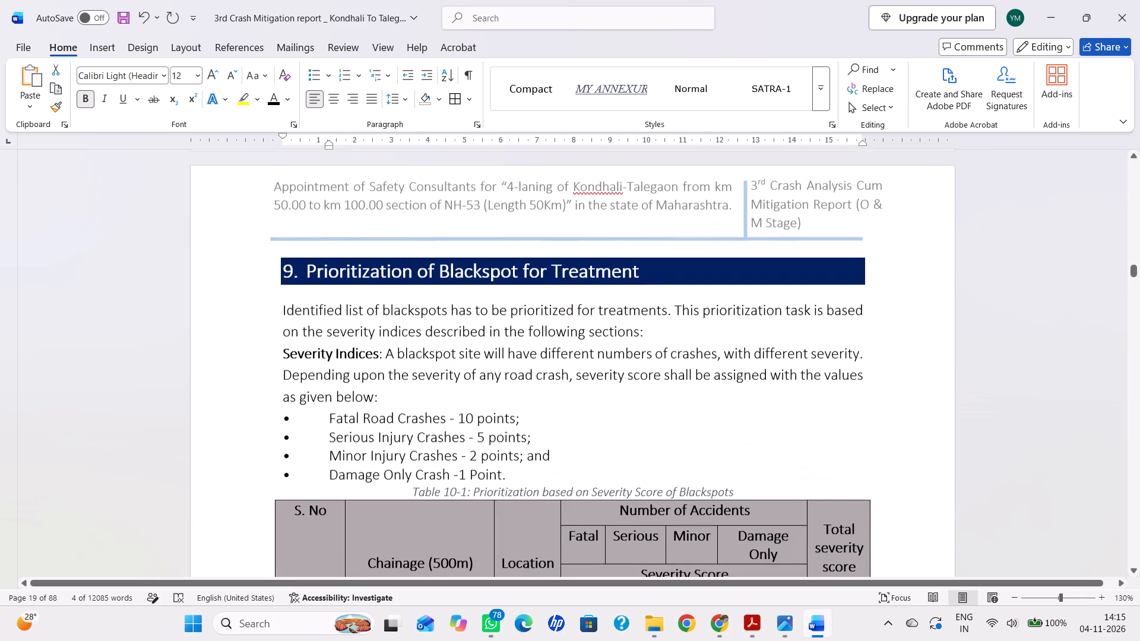
{"action": "scroll", "coordinate": [571, 544], "scroll_direction": "down", "scroll_amount": 6}
{"action": "scroll", "coordinate": [571, 544], "scroll_direction": "up", "scroll_amount": 11}
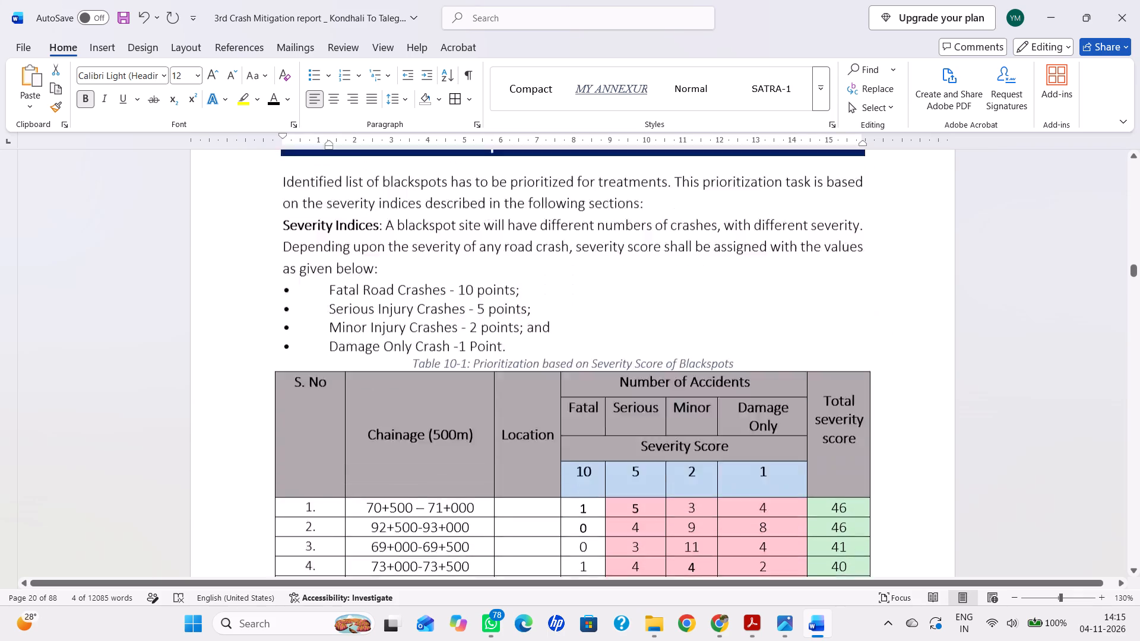
{"action": "scroll", "coordinate": [571, 544], "scroll_direction": "up", "scroll_amount": 11}
{"action": "scroll", "coordinate": [571, 544], "scroll_direction": "up", "scroll_amount": 11}
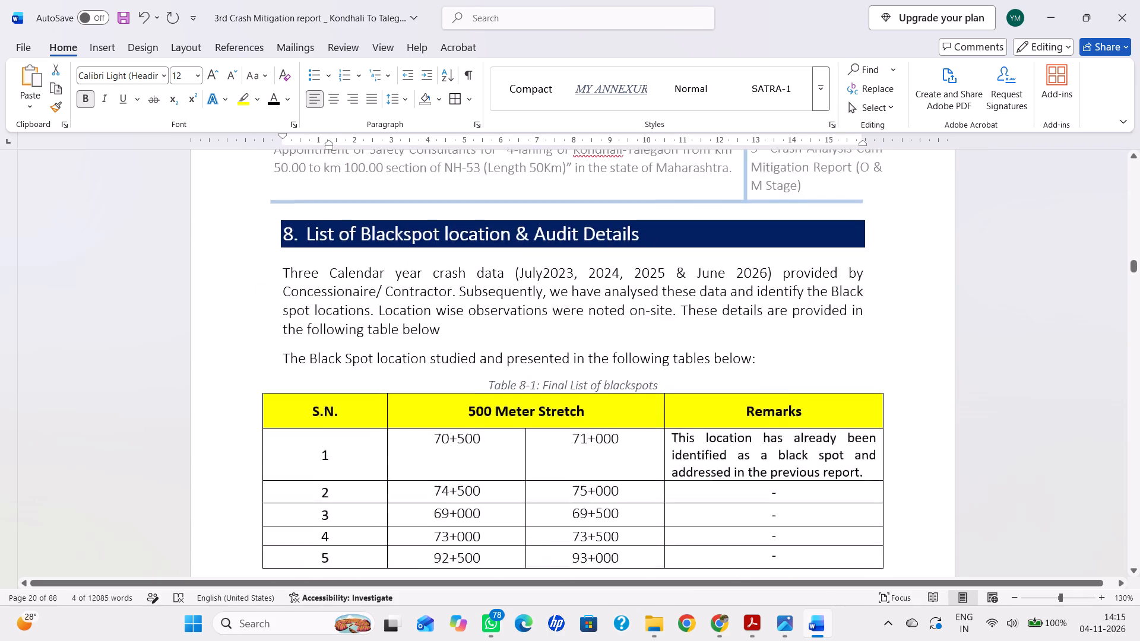
{"action": "scroll", "coordinate": [568, 537], "scroll_direction": "up", "scroll_amount": 20}
{"action": "scroll", "coordinate": [568, 537], "scroll_direction": "up", "scroll_amount": 1}
{"action": "scroll", "coordinate": [578, 521], "scroll_direction": "down", "scroll_amount": 7}
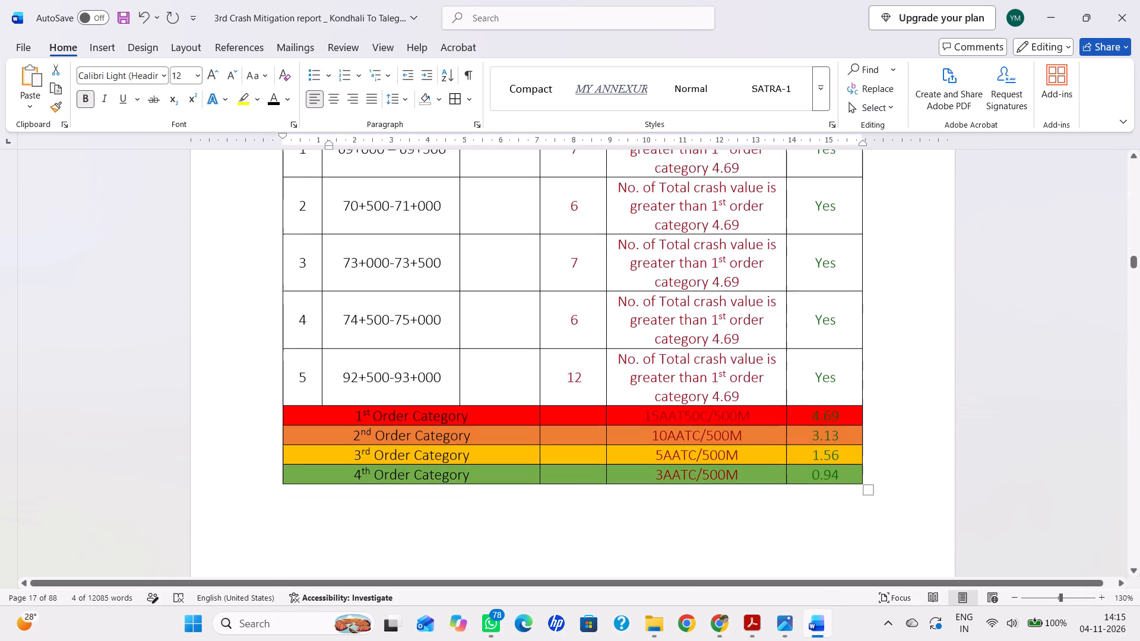
{"action": "scroll", "coordinate": [578, 520], "scroll_direction": "down", "scroll_amount": 12}
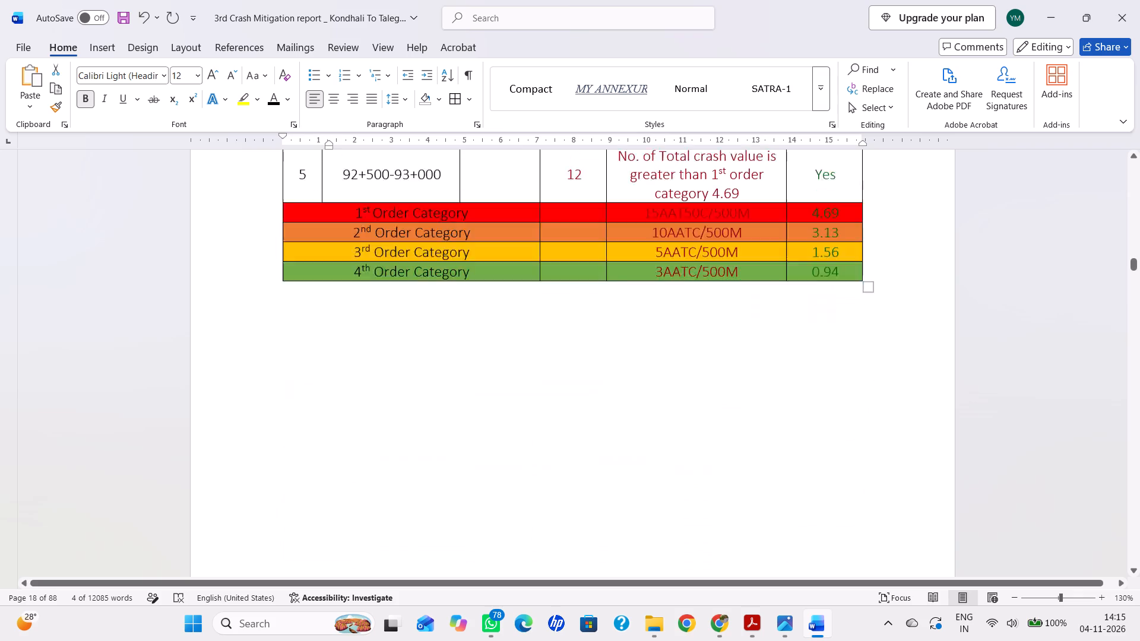
{"action": "scroll", "coordinate": [578, 520], "scroll_direction": "down", "scroll_amount": 9}
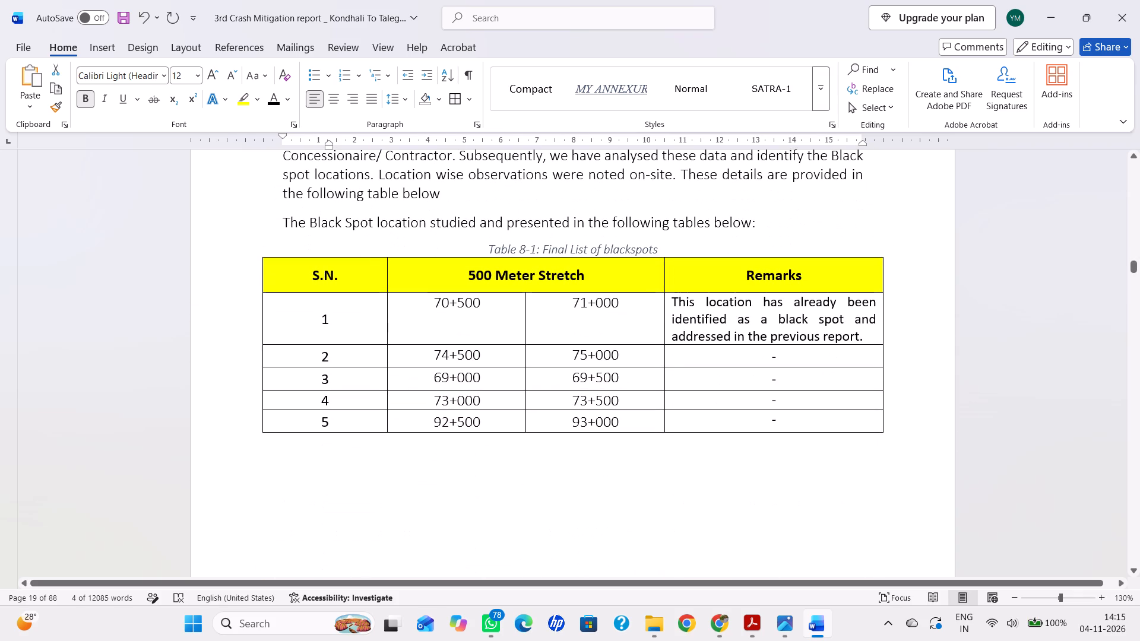
{"action": "scroll", "coordinate": [578, 520], "scroll_direction": "down", "scroll_amount": 20}
{"action": "scroll", "coordinate": [578, 520], "scroll_direction": "down", "scroll_amount": 7}
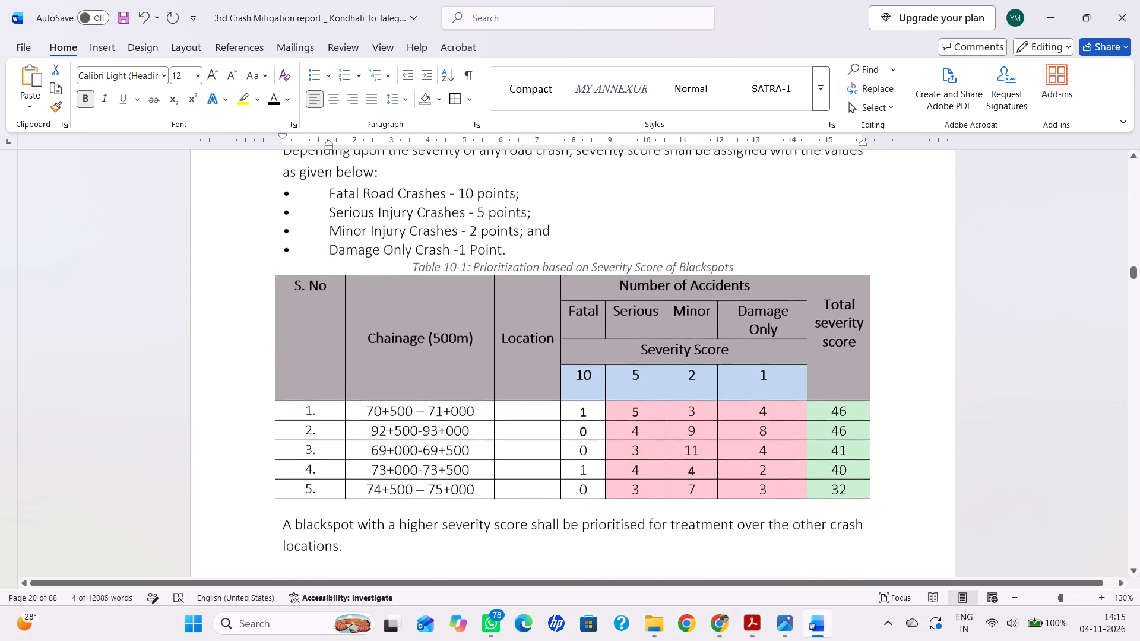
{"action": "scroll", "coordinate": [578, 520], "scroll_direction": "down", "scroll_amount": 18}
{"action": "scroll", "coordinate": [578, 532], "scroll_direction": "down", "scroll_amount": 7}
{"action": "scroll", "coordinate": [578, 531], "scroll_direction": "up", "scroll_amount": 20}
{"action": "scroll", "coordinate": [578, 531], "scroll_direction": "up", "scroll_amount": 12}
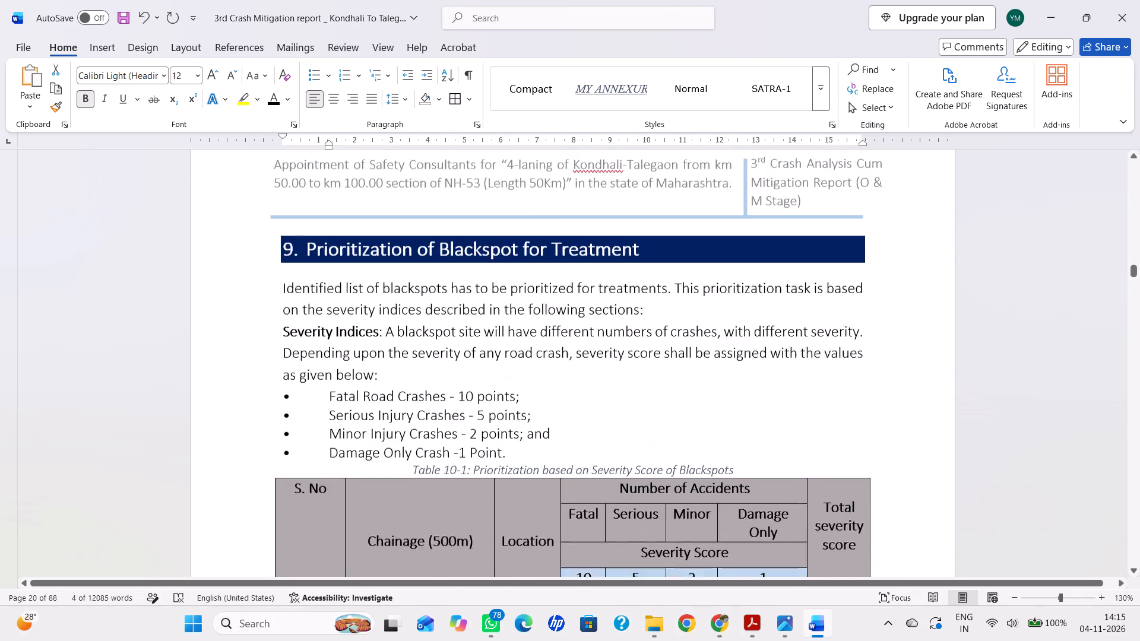
{"action": "scroll", "coordinate": [566, 525], "scroll_direction": "down", "scroll_amount": 6}
{"action": "scroll", "coordinate": [566, 525], "scroll_direction": "up", "scroll_amount": 9}
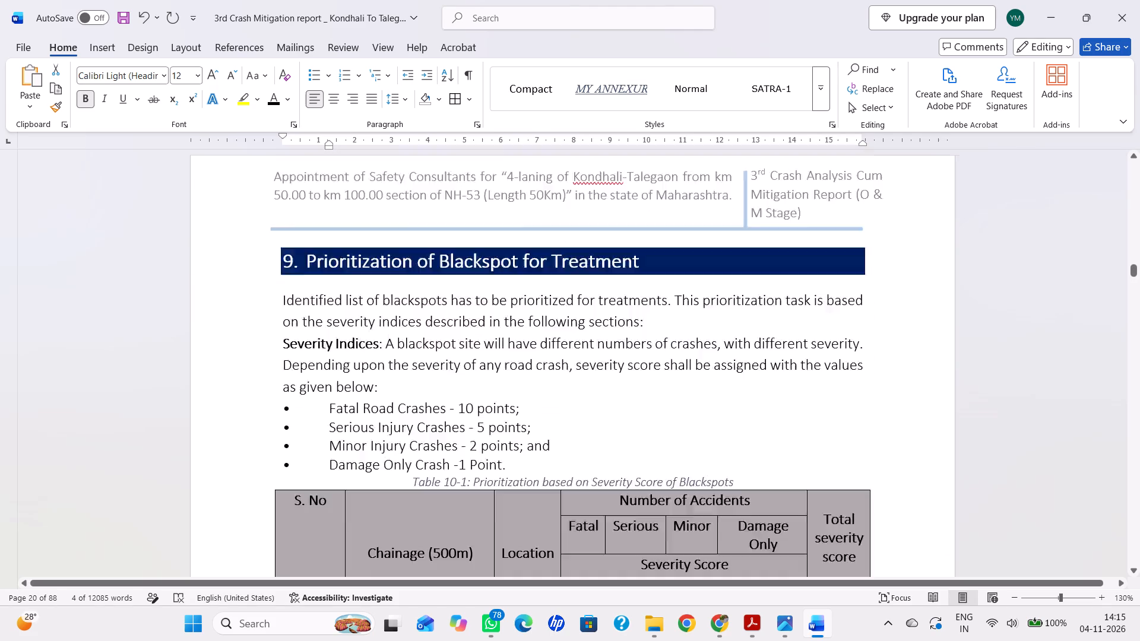
Review the Table 8-1 blackspot list, the crash details and location for 69+000-69+500, and the severity scores in Table 10-1.
{"action": "scroll", "coordinate": [566, 521], "scroll_direction": "up", "scroll_amount": 17}
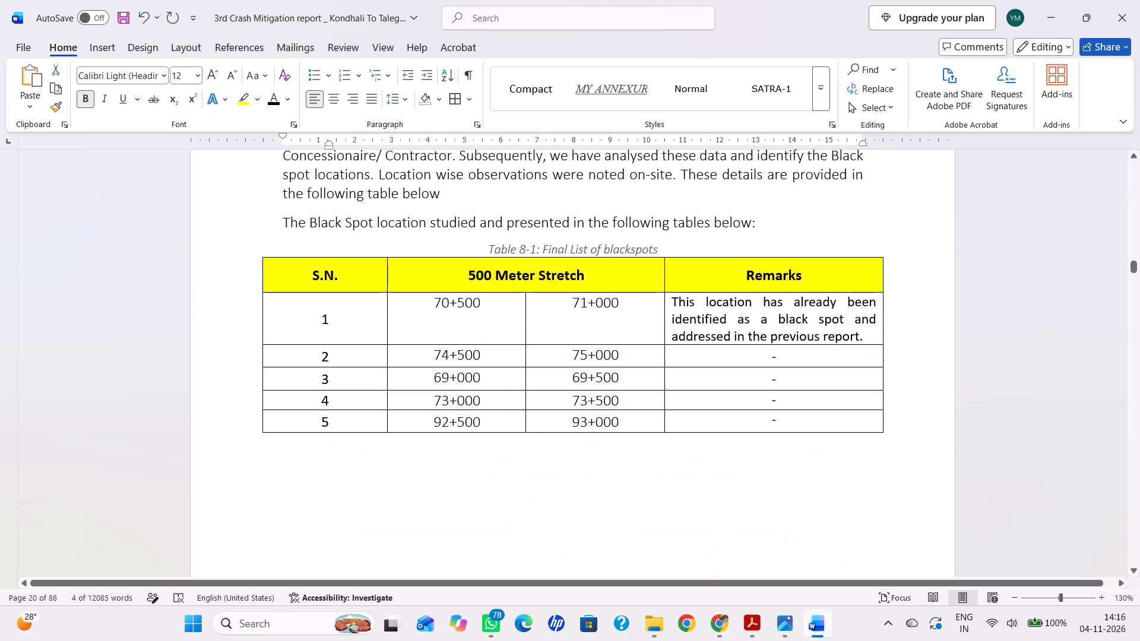
{"action": "scroll", "coordinate": [563, 521], "scroll_direction": "down", "scroll_amount": 20}
{"action": "scroll", "coordinate": [563, 521], "scroll_direction": "down", "scroll_amount": 13}
{"action": "scroll", "coordinate": [571, 529], "scroll_direction": "down", "scroll_amount": 8}
{"action": "scroll", "coordinate": [571, 529], "scroll_direction": "down", "scroll_amount": 20}
{"action": "scroll", "coordinate": [571, 529], "scroll_direction": "down", "scroll_amount": 6}
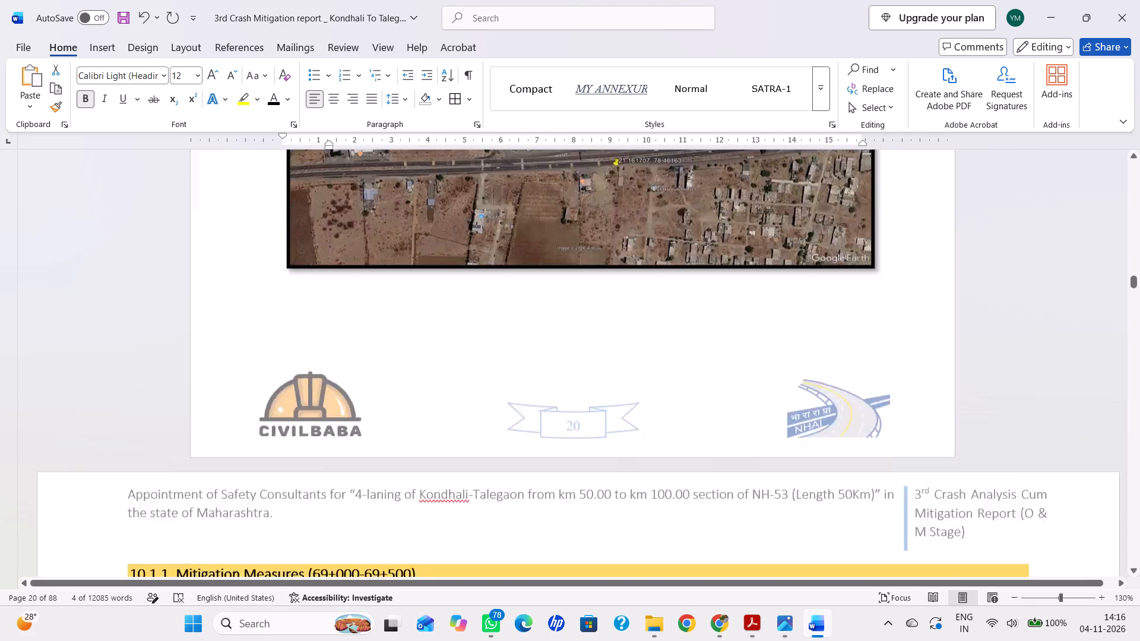
{"action": "scroll", "coordinate": [571, 529], "scroll_direction": "down", "scroll_amount": 8}
{"action": "scroll", "coordinate": [571, 529], "scroll_direction": "up", "scroll_amount": 1}
{"action": "scroll", "coordinate": [571, 527], "scroll_direction": "up", "scroll_amount": 20}
{"action": "scroll", "coordinate": [571, 527], "scroll_direction": "up", "scroll_amount": 4}
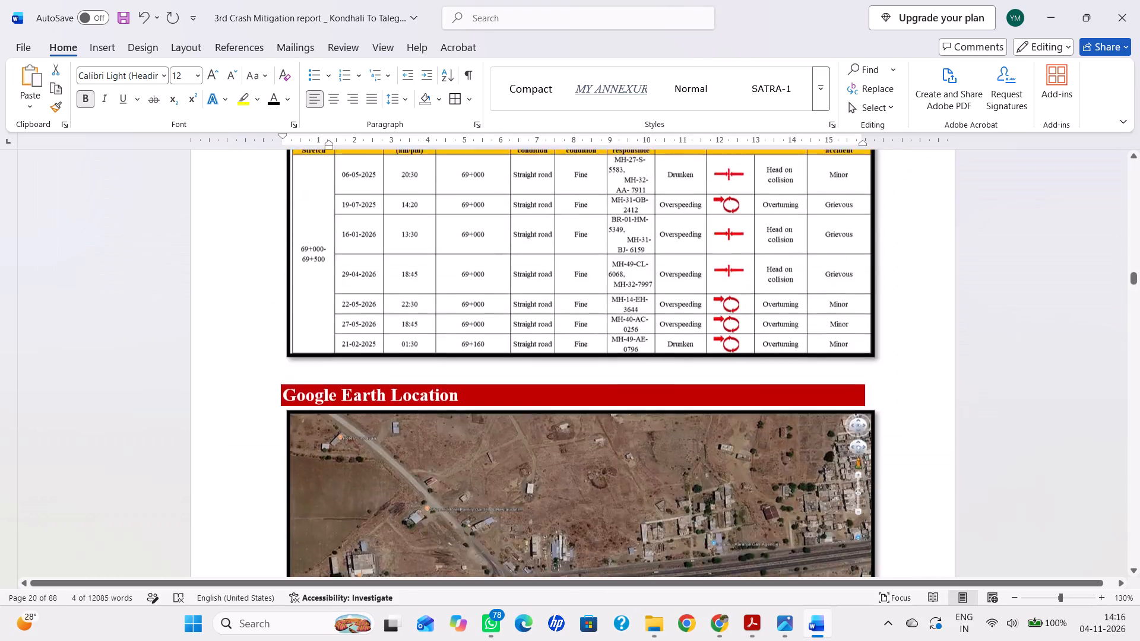
{"action": "scroll", "coordinate": [544, 516], "scroll_direction": "up", "scroll_amount": 20}
{"action": "scroll", "coordinate": [544, 516], "scroll_direction": "up", "scroll_amount": 16}
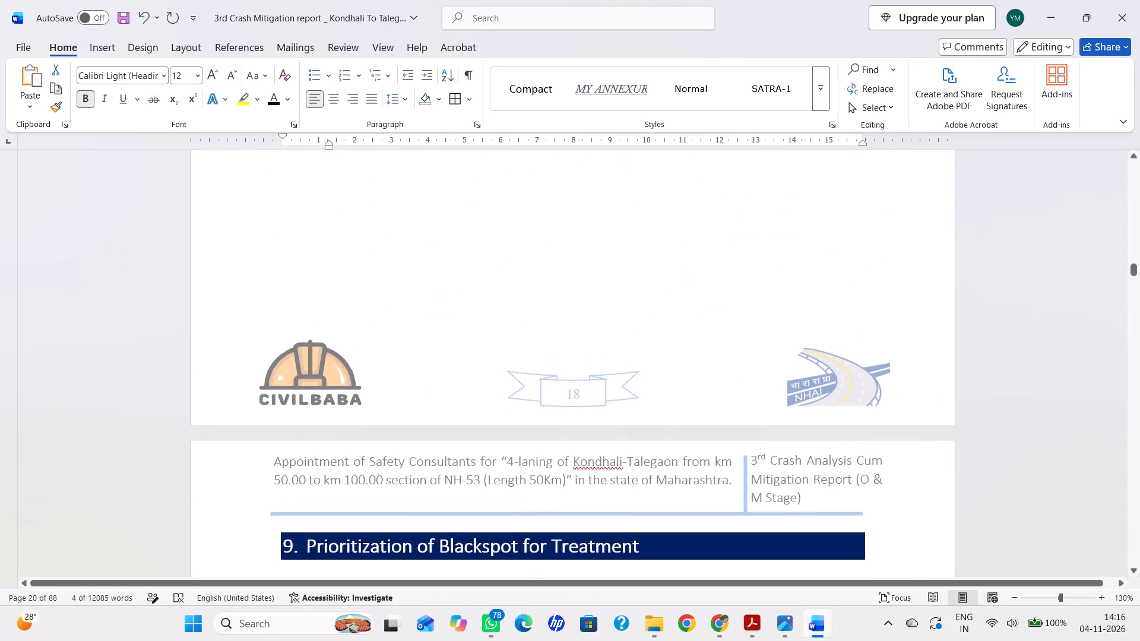
{"action": "scroll", "coordinate": [547, 530], "scroll_direction": "up", "scroll_amount": 15}
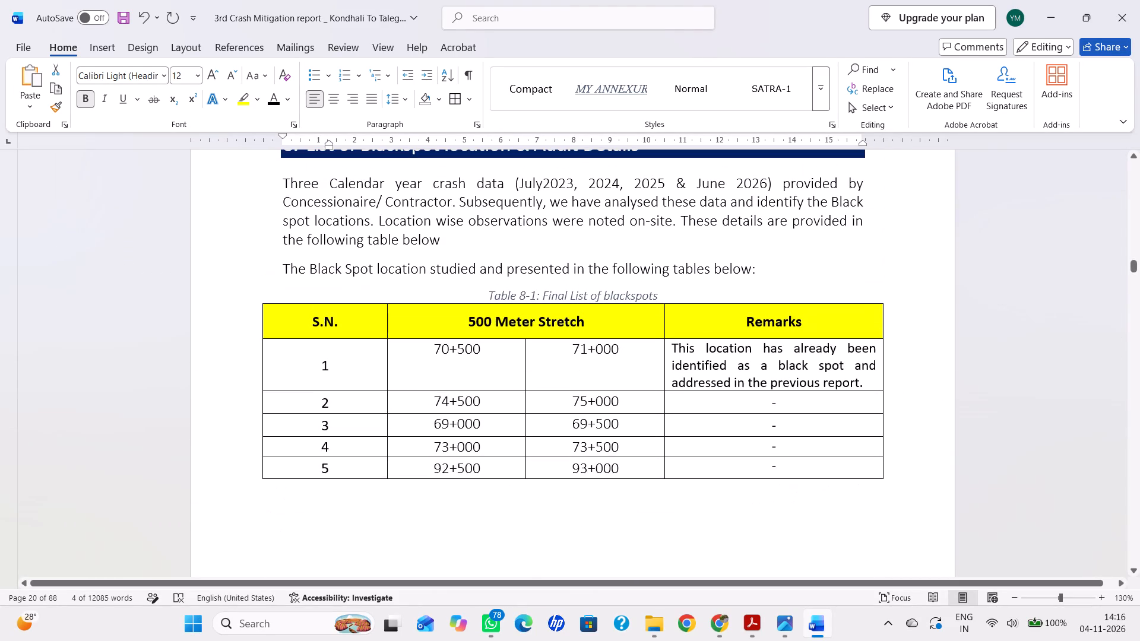
{"action": "scroll", "coordinate": [562, 533], "scroll_direction": "down", "scroll_amount": 20}
{"action": "scroll", "coordinate": [562, 533], "scroll_direction": "down", "scroll_amount": 7}
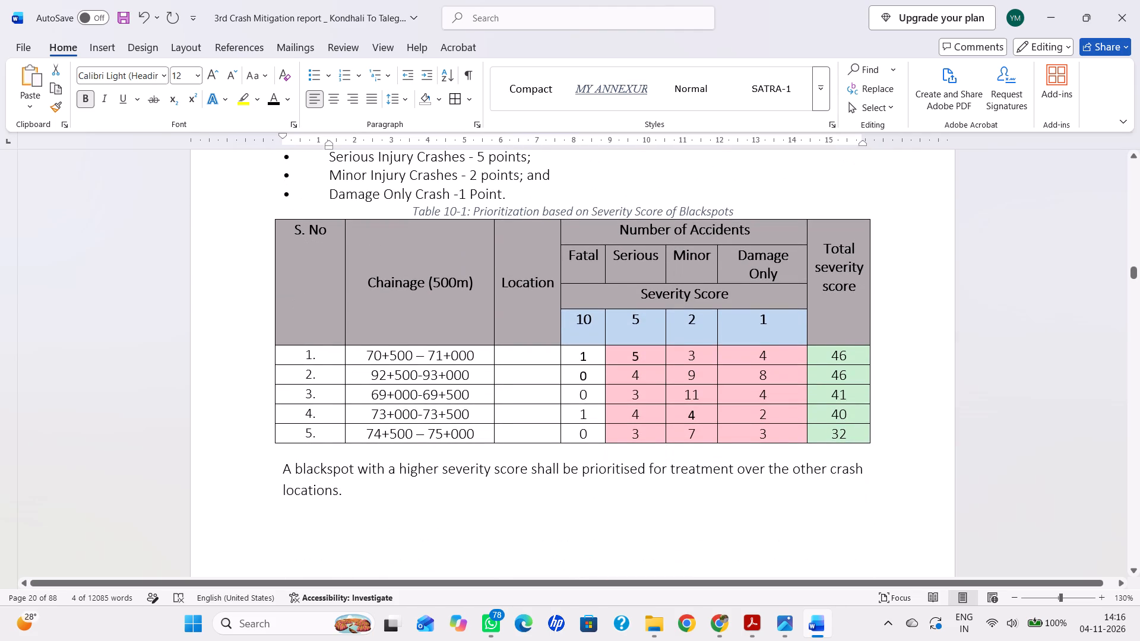
Review the Blackspot 01 (69+000-69+500) section, from its collision diagram through the site observations and mitigation measures pages.
{"action": "scroll", "coordinate": [562, 533], "scroll_direction": "down", "scroll_amount": 10}
{"action": "scroll", "coordinate": [563, 531], "scroll_direction": "down", "scroll_amount": 15}
{"action": "scroll", "coordinate": [559, 532], "scroll_direction": "up", "scroll_amount": 6}
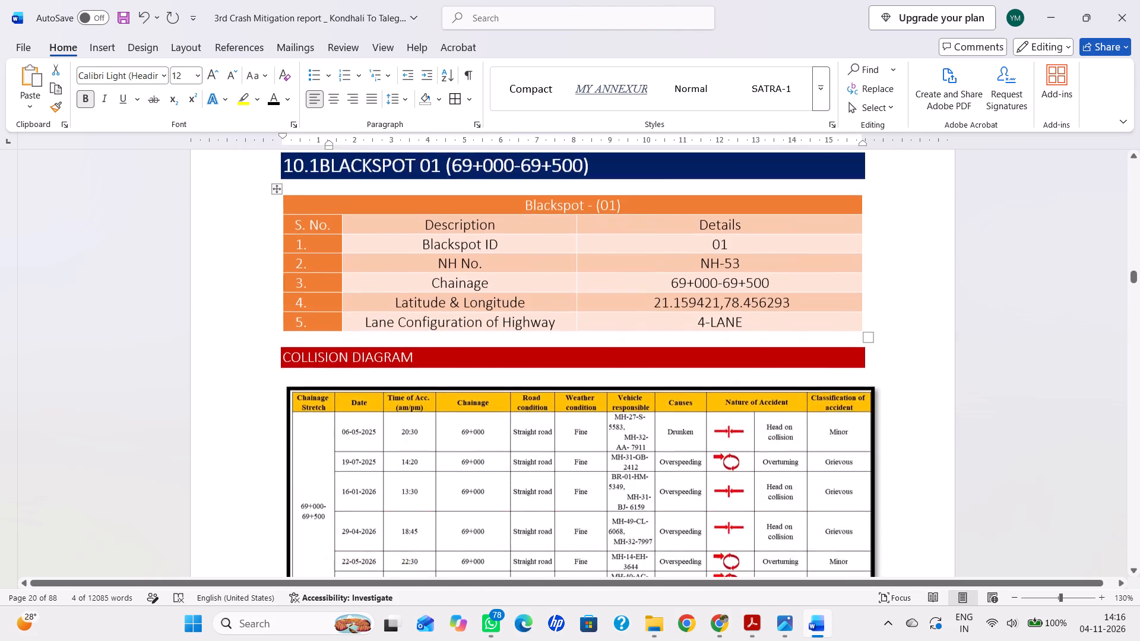
{"action": "scroll", "coordinate": [559, 532], "scroll_direction": "down", "scroll_amount": 20}
{"action": "scroll", "coordinate": [559, 532], "scroll_direction": "down", "scroll_amount": 18}
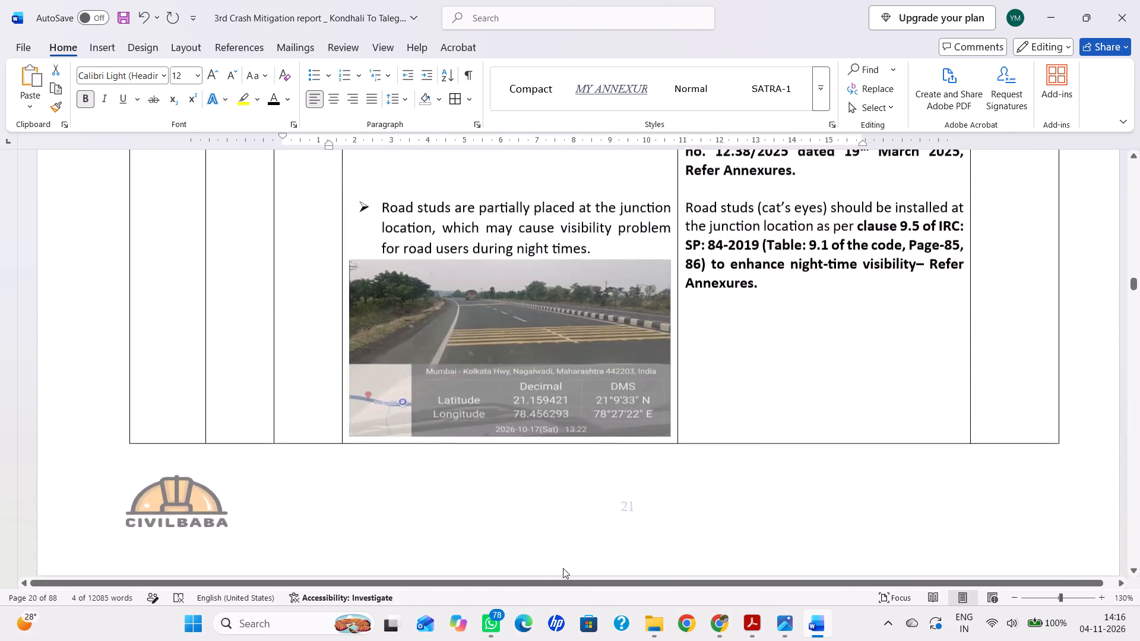
{"action": "scroll", "coordinate": [563, 568], "scroll_direction": "down", "scroll_amount": 5}
{"action": "scroll", "coordinate": [563, 576], "scroll_direction": "down", "scroll_amount": 20}
{"action": "scroll", "coordinate": [563, 576], "scroll_direction": "down", "scroll_amount": 13}
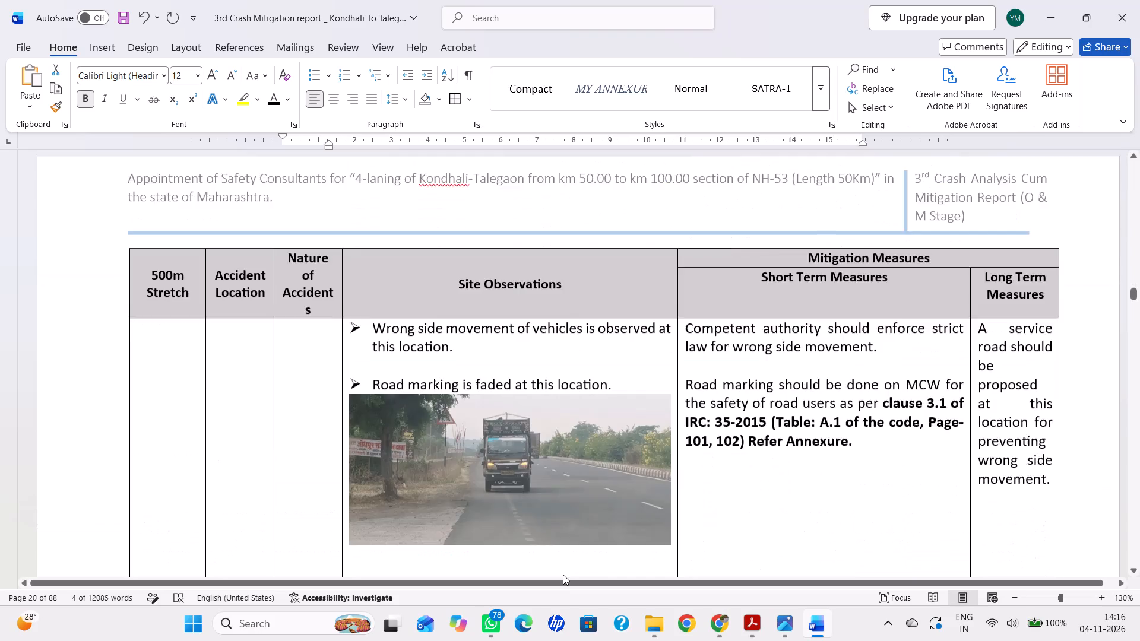
{"action": "scroll", "coordinate": [563, 575], "scroll_direction": "down", "scroll_amount": 20}
{"action": "scroll", "coordinate": [563, 575], "scroll_direction": "down", "scroll_amount": 4}
{"action": "scroll", "coordinate": [562, 586], "scroll_direction": "down", "scroll_amount": 18}
{"action": "scroll", "coordinate": [650, 412], "scroll_direction": "down", "scroll_amount": 6}
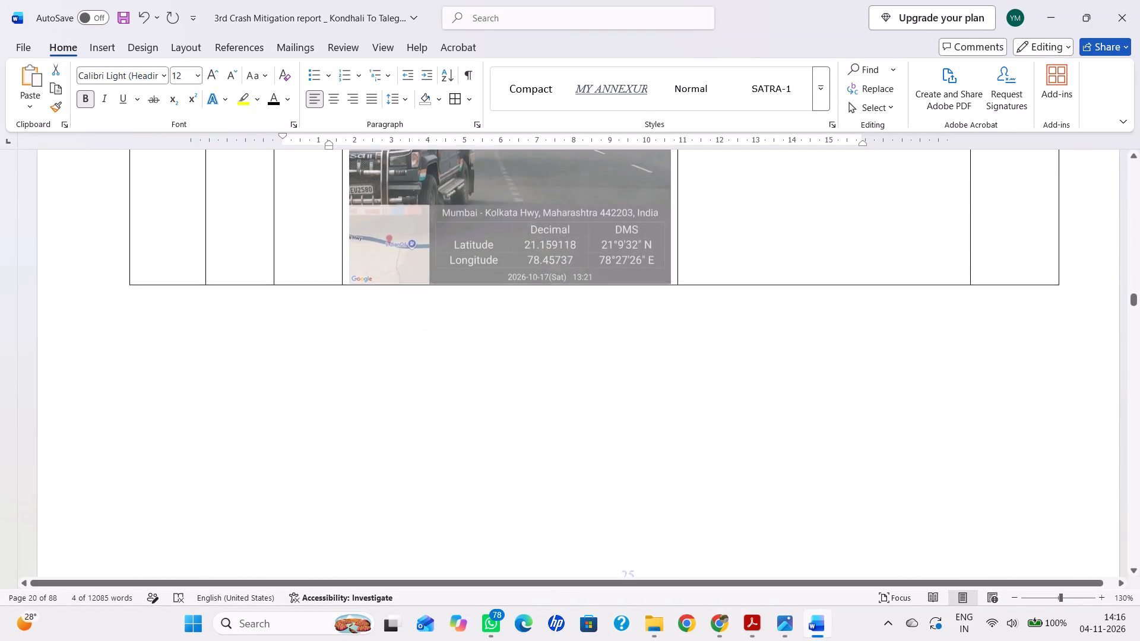
{"action": "scroll", "coordinate": [650, 412], "scroll_direction": "down", "scroll_amount": 10}
Recheck the Section 10.1 heading and the Blackspot 01 details table, including its chainage, coordinates and lane configuration.
{"action": "scroll", "coordinate": [650, 412], "scroll_direction": "up", "scroll_amount": 18}
{"action": "middle_click_drag", "start_coordinate": [651, 410], "coordinate": [705, 196]}
{"action": "scroll", "coordinate": [678, 285], "scroll_direction": "up", "scroll_amount": 16}
{"action": "scroll", "coordinate": [666, 319], "scroll_direction": "down", "scroll_amount": 1}
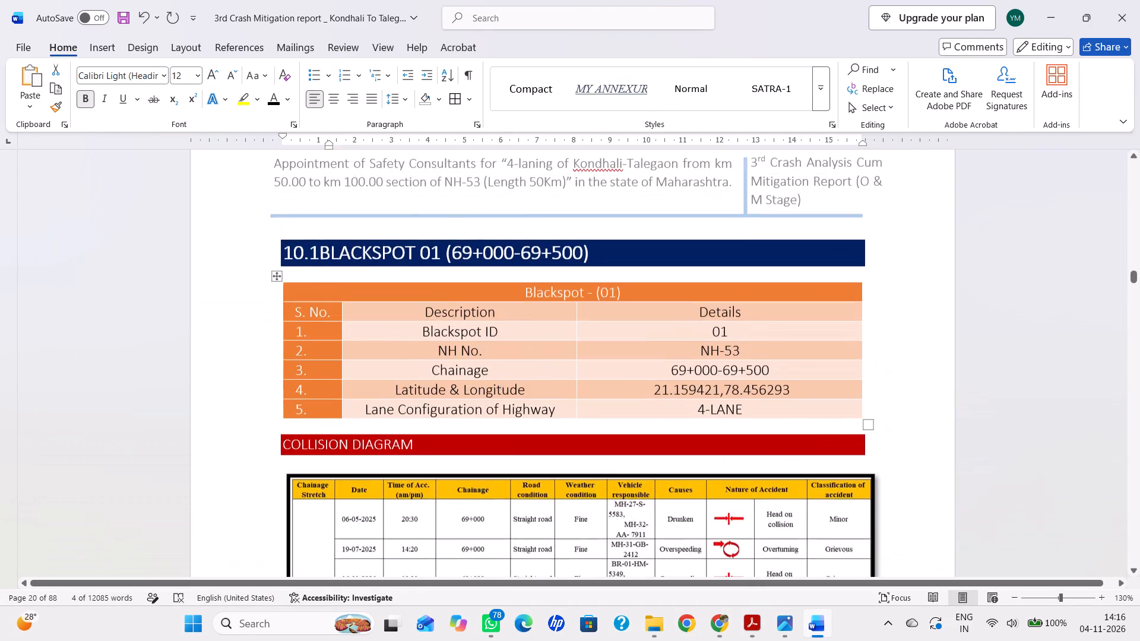
{"action": "scroll", "coordinate": [666, 319], "scroll_direction": "up", "scroll_amount": 7}
{"action": "scroll", "coordinate": [658, 333], "scroll_direction": "down", "scroll_amount": 12}
{"action": "scroll", "coordinate": [658, 333], "scroll_direction": "up", "scroll_amount": 5}
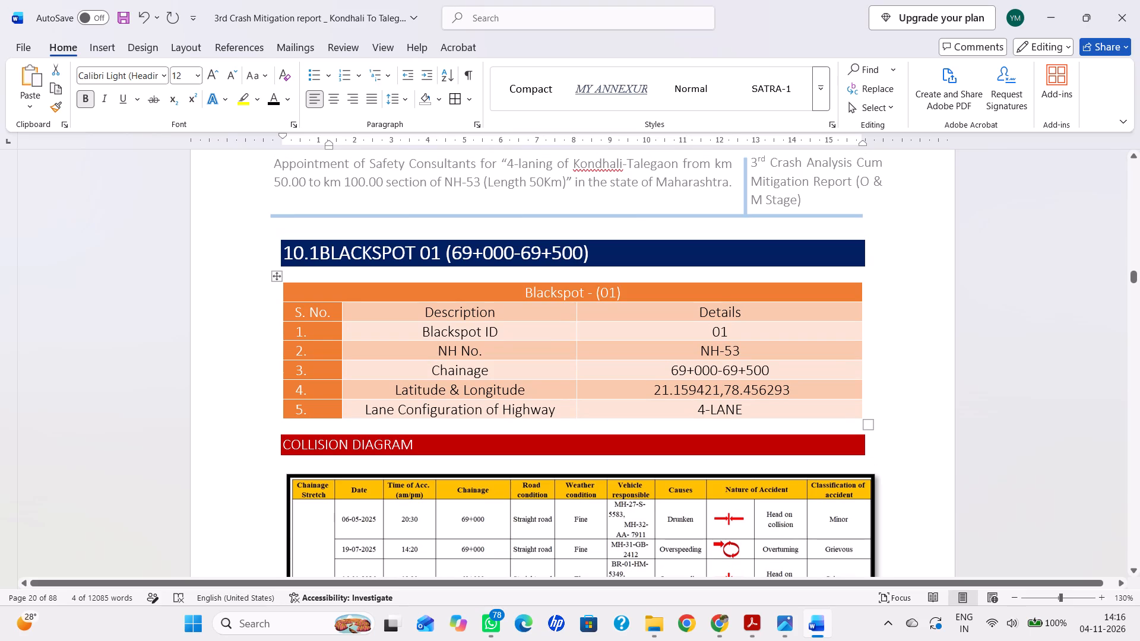
Compare the order of chainages in Table 10-1's severity prioritization with Table 8-1's final blackspot list and the Section 10.1 blackspot.
{"action": "scroll", "coordinate": [510, 326], "scroll_direction": "up", "scroll_amount": 16}
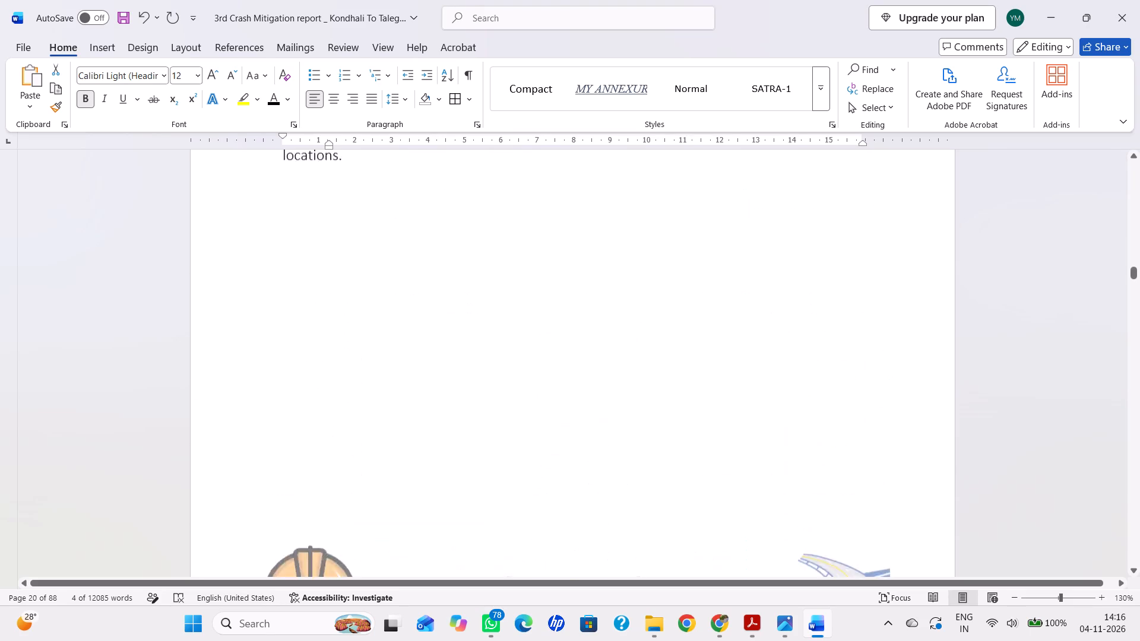
{"action": "scroll", "coordinate": [501, 315], "scroll_direction": "up", "scroll_amount": 10}
{"action": "scroll", "coordinate": [500, 313], "scroll_direction": "down", "scroll_amount": 9}
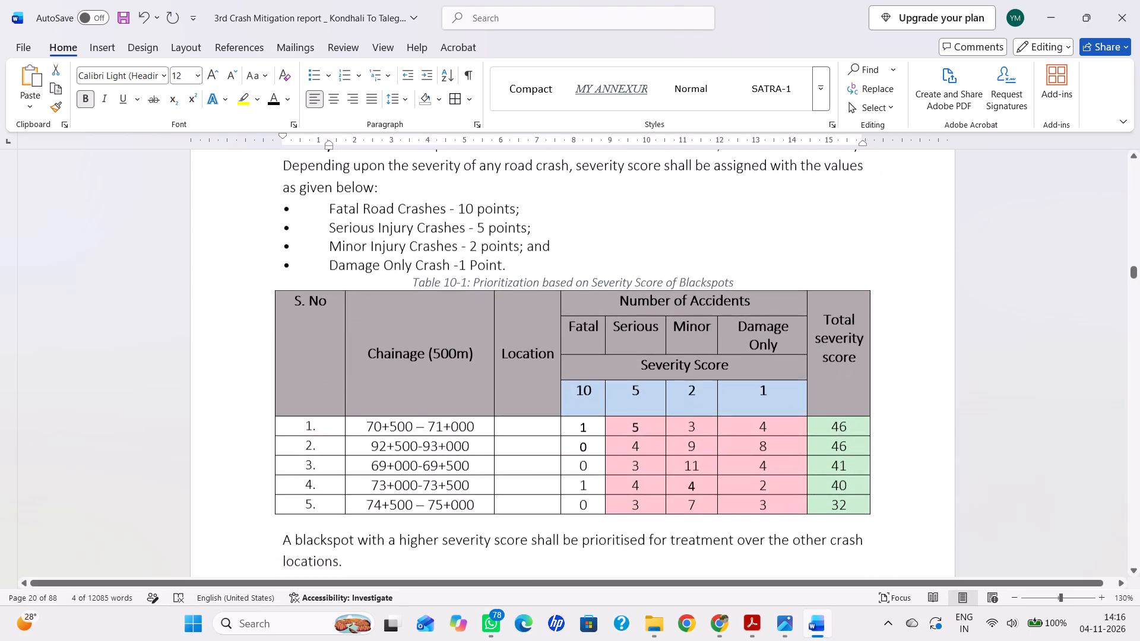
{"action": "scroll", "coordinate": [479, 337], "scroll_direction": "down", "scroll_amount": 4}
{"action": "scroll", "coordinate": [480, 337], "scroll_direction": "up", "scroll_amount": 20}
{"action": "scroll", "coordinate": [480, 337], "scroll_direction": "up", "scroll_amount": 16}
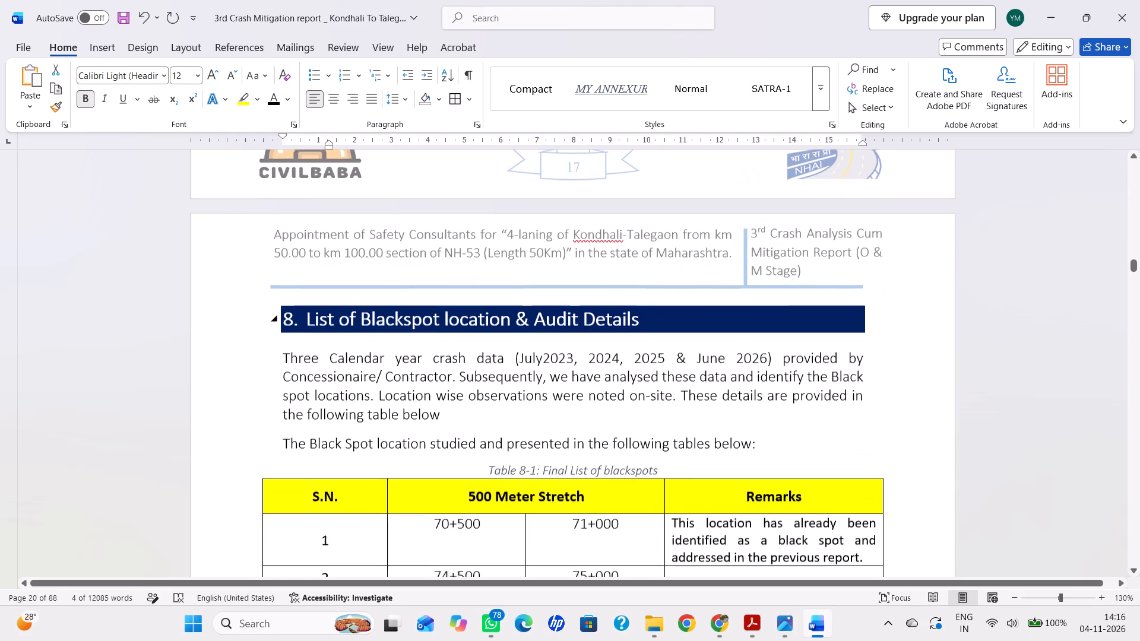
{"action": "scroll", "coordinate": [478, 342], "scroll_direction": "down", "scroll_amount": 6}
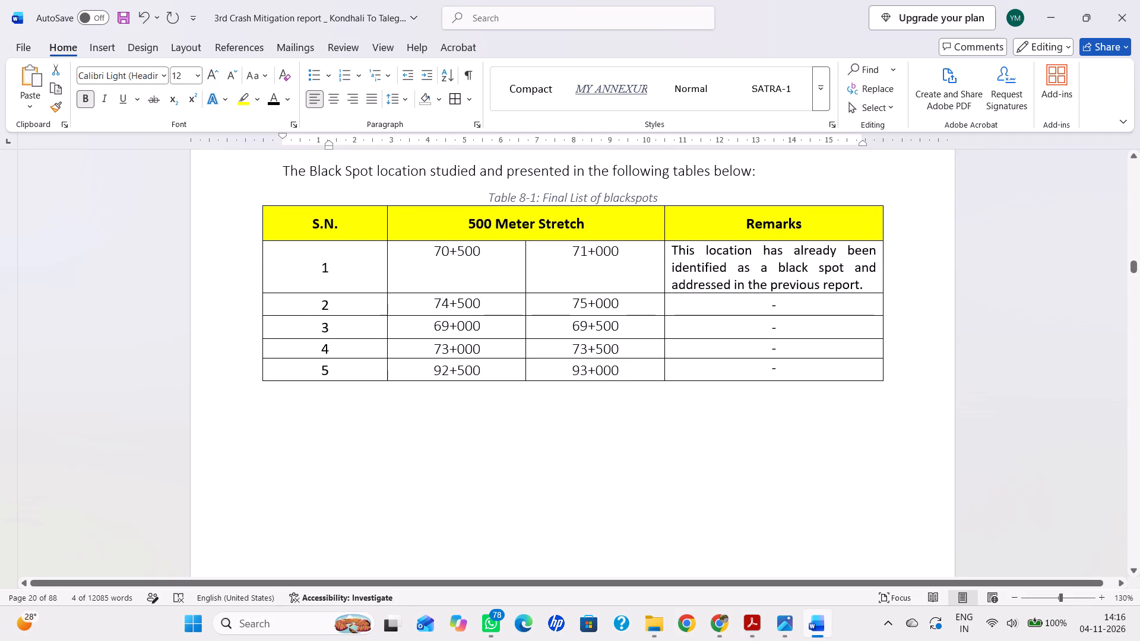
{"action": "scroll", "coordinate": [478, 342], "scroll_direction": "down", "scroll_amount": 20}
{"action": "scroll", "coordinate": [478, 342], "scroll_direction": "down", "scroll_amount": 5}
{"action": "scroll", "coordinate": [479, 348], "scroll_direction": "down", "scroll_amount": 20}
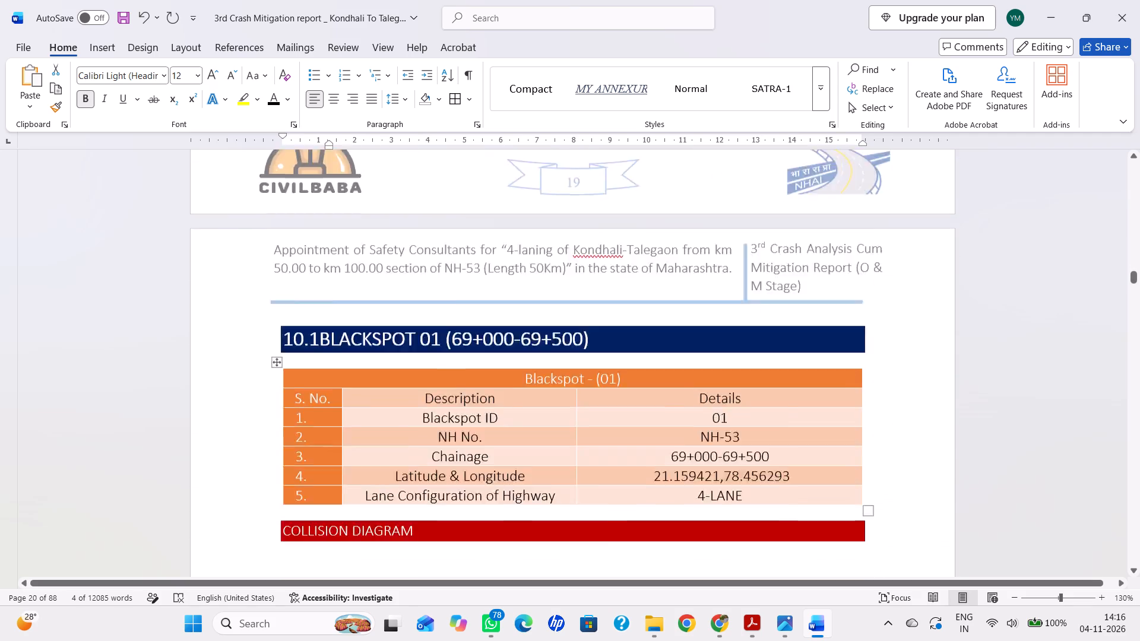
Examine Blackspot 01's collision diagram against the observations and short-term measures in 10.1.1 Mitigation Measures (69+000-69+500).
{"action": "scroll", "coordinate": [481, 363], "scroll_direction": "down", "scroll_amount": 14}
{"action": "scroll", "coordinate": [484, 382], "scroll_direction": "down", "scroll_amount": 19}
{"action": "scroll", "coordinate": [484, 388], "scroll_direction": "up", "scroll_amount": 18}
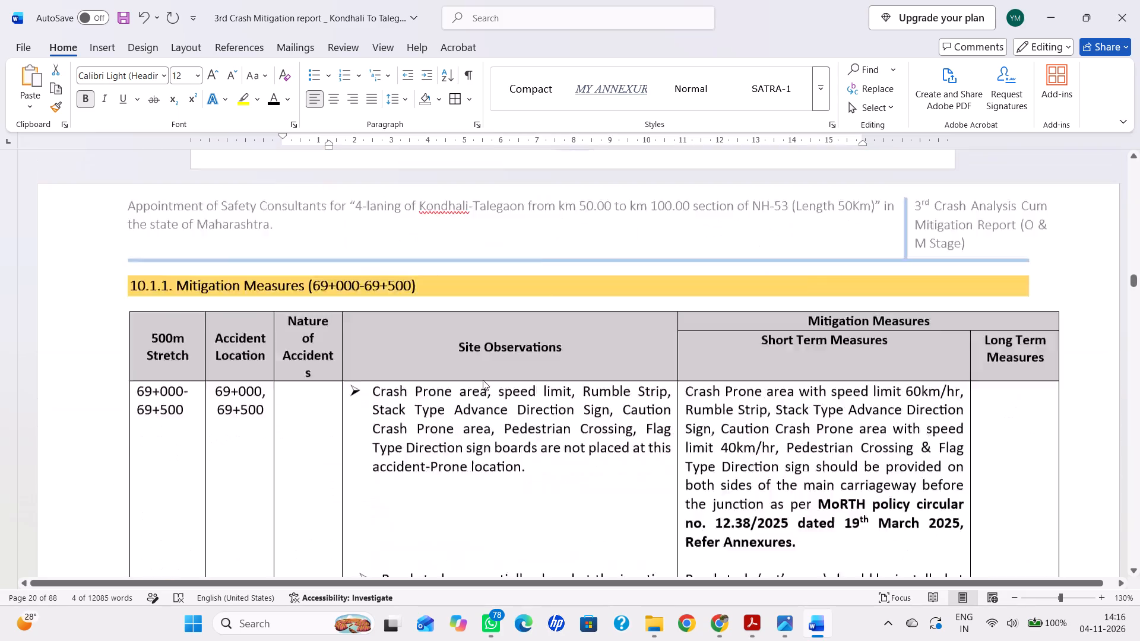
{"action": "scroll", "coordinate": [483, 380], "scroll_direction": "up", "scroll_amount": 18}
{"action": "scroll", "coordinate": [483, 375], "scroll_direction": "up", "scroll_amount": 4}
{"action": "scroll", "coordinate": [483, 375], "scroll_direction": "down", "scroll_amount": 9}
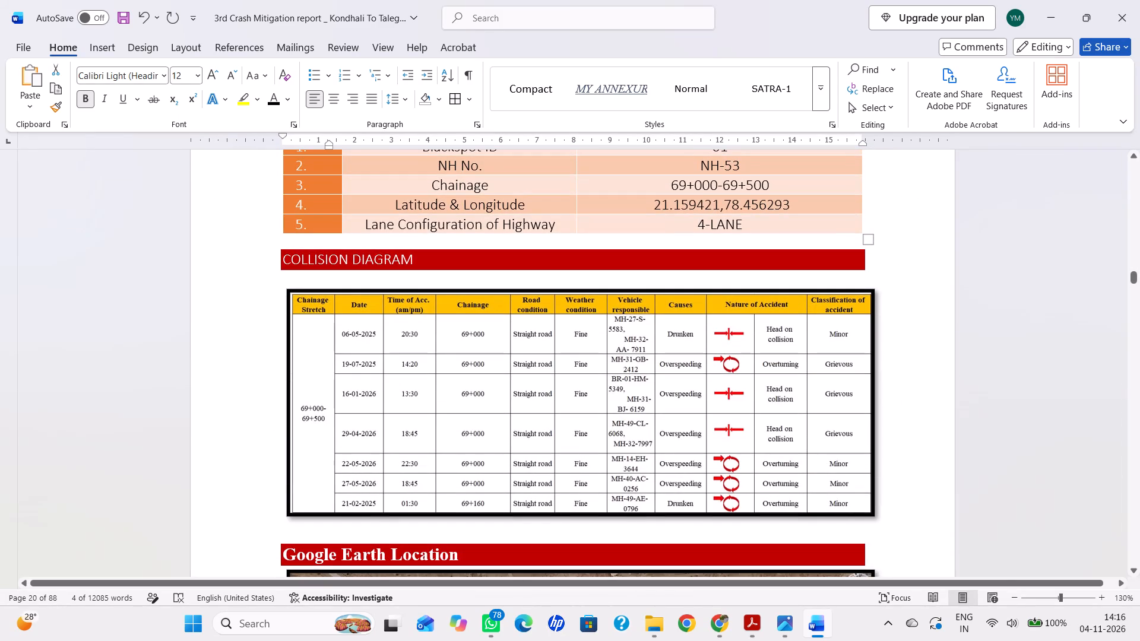
{"action": "scroll", "coordinate": [481, 375], "scroll_direction": "up", "scroll_amount": 2}
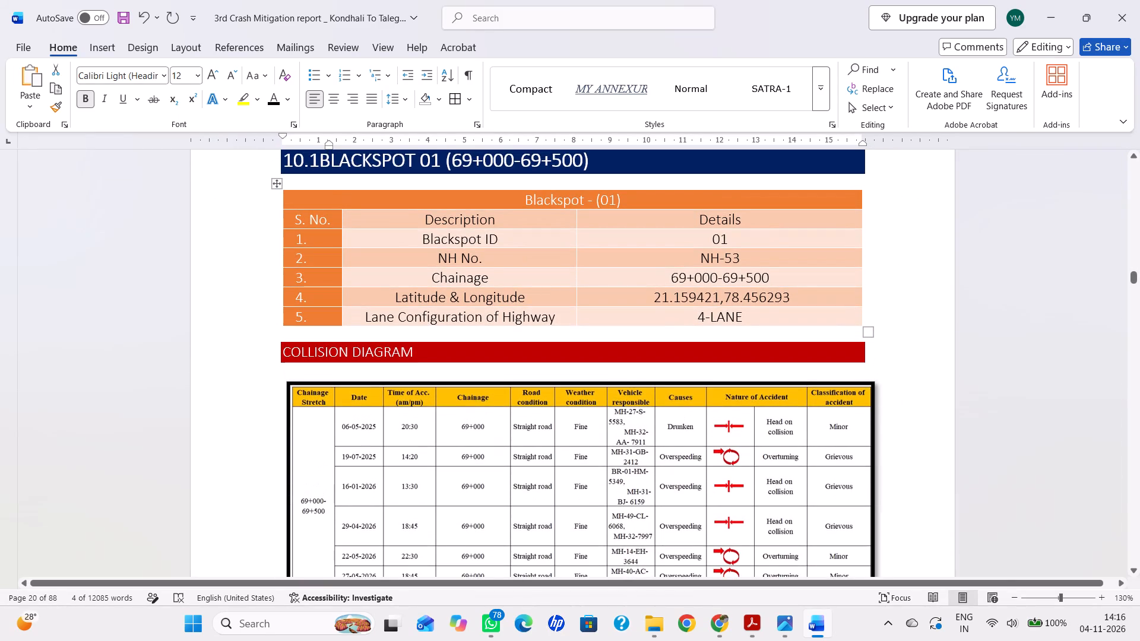
{"action": "scroll", "coordinate": [443, 389], "scroll_direction": "down", "scroll_amount": 15}
{"action": "scroll", "coordinate": [493, 397], "scroll_direction": "down", "scroll_amount": 12}
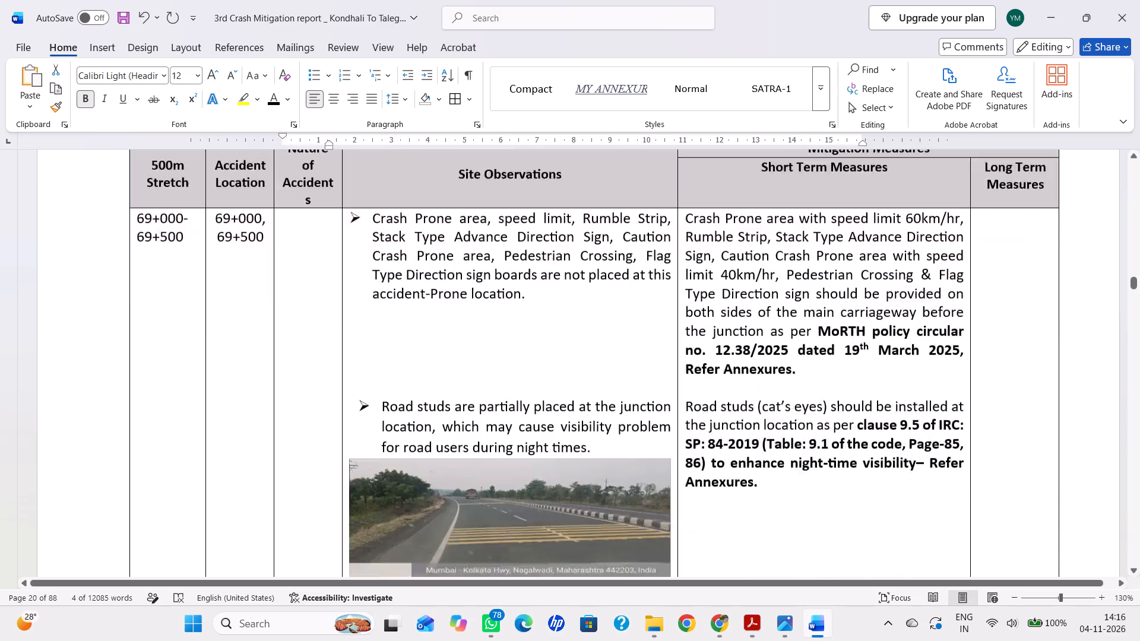
{"action": "scroll", "coordinate": [493, 397], "scroll_direction": "up", "scroll_amount": 3}
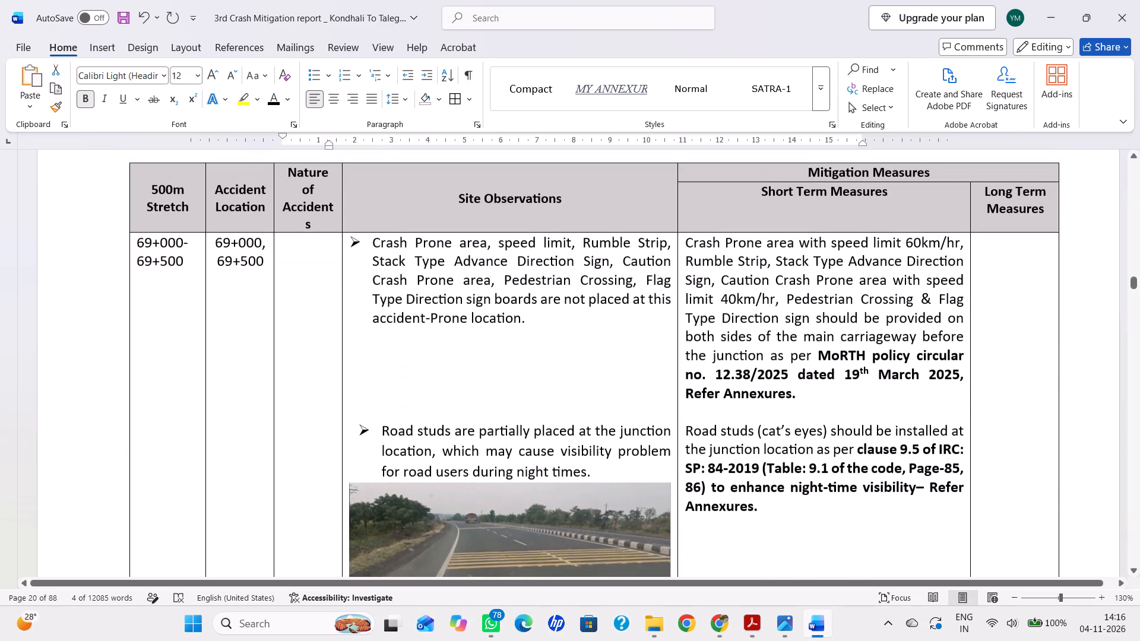
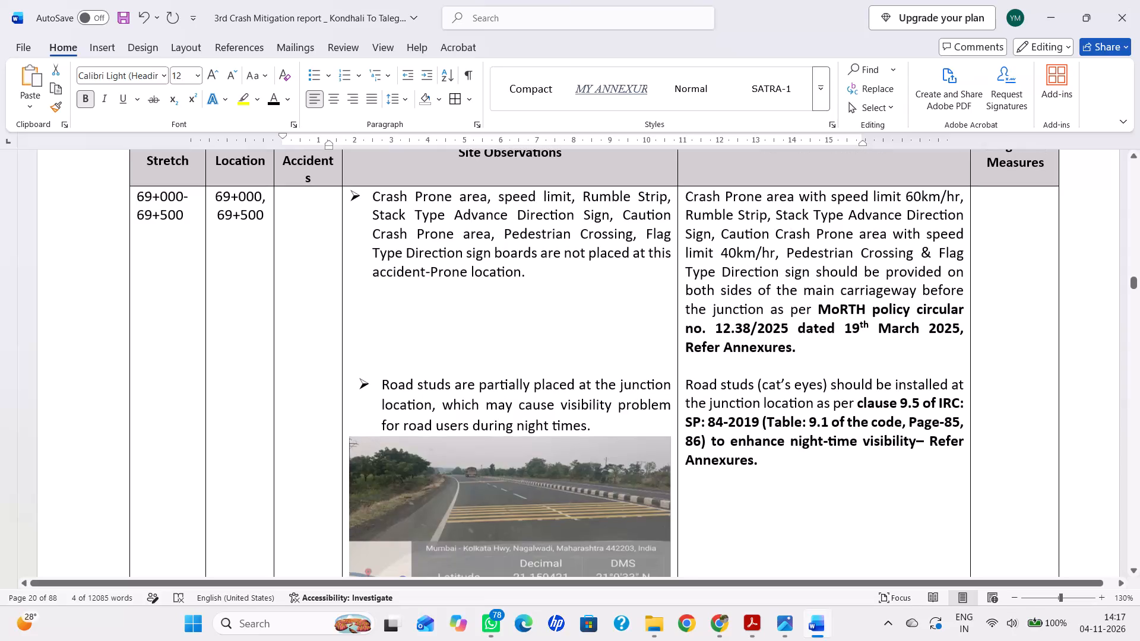
Read the remaining 69+000-69+500 observations and measures, from road studs and bar markings through zebra crossing, wrong-side movement and faded road marking.
{"action": "scroll", "coordinate": [493, 397], "scroll_direction": "down", "scroll_amount": 7}
{"action": "scroll", "coordinate": [506, 415], "scroll_direction": "up", "scroll_amount": 6}
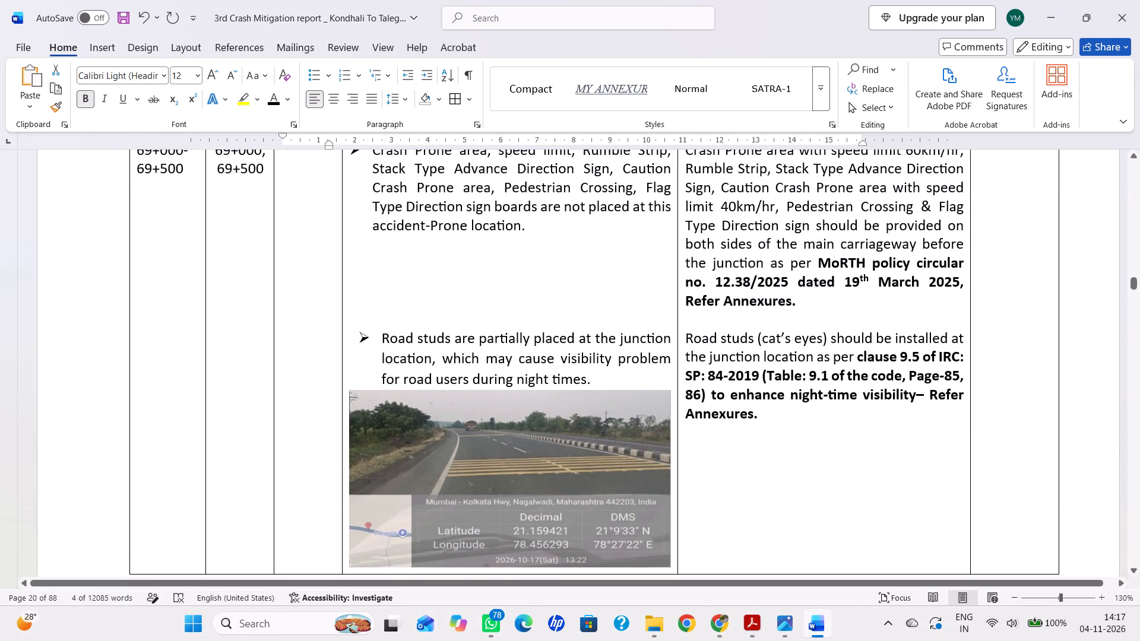
{"action": "scroll", "coordinate": [506, 416], "scroll_direction": "down", "scroll_amount": 14}
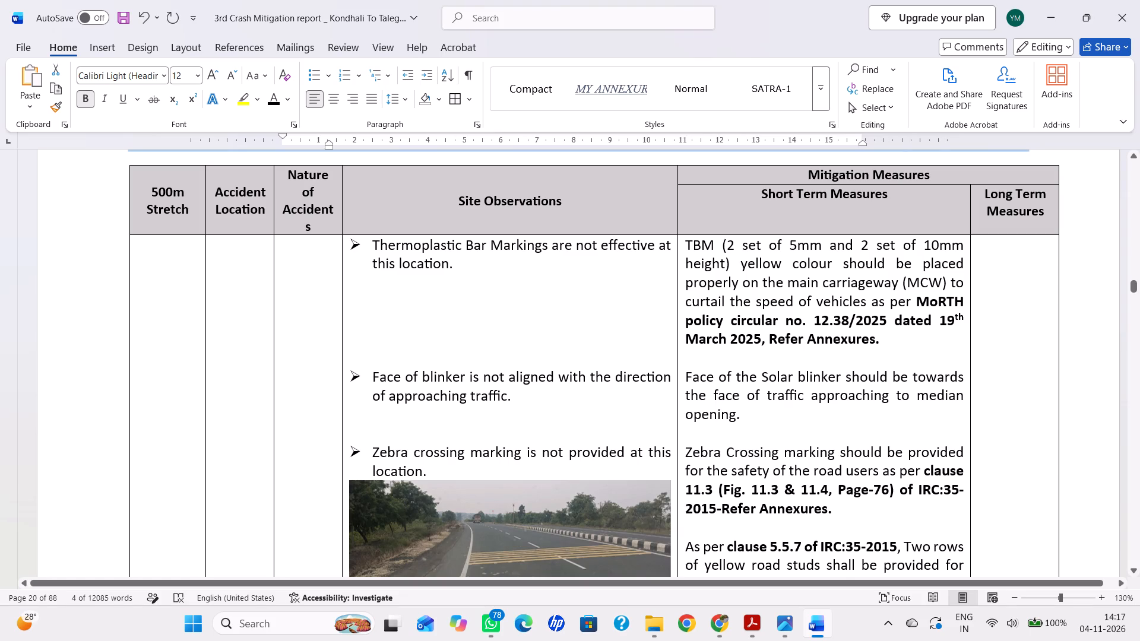
{"action": "scroll", "coordinate": [885, 294], "scroll_direction": "down", "scroll_amount": 5}
{"action": "scroll", "coordinate": [885, 294], "scroll_direction": "up", "scroll_amount": 2}
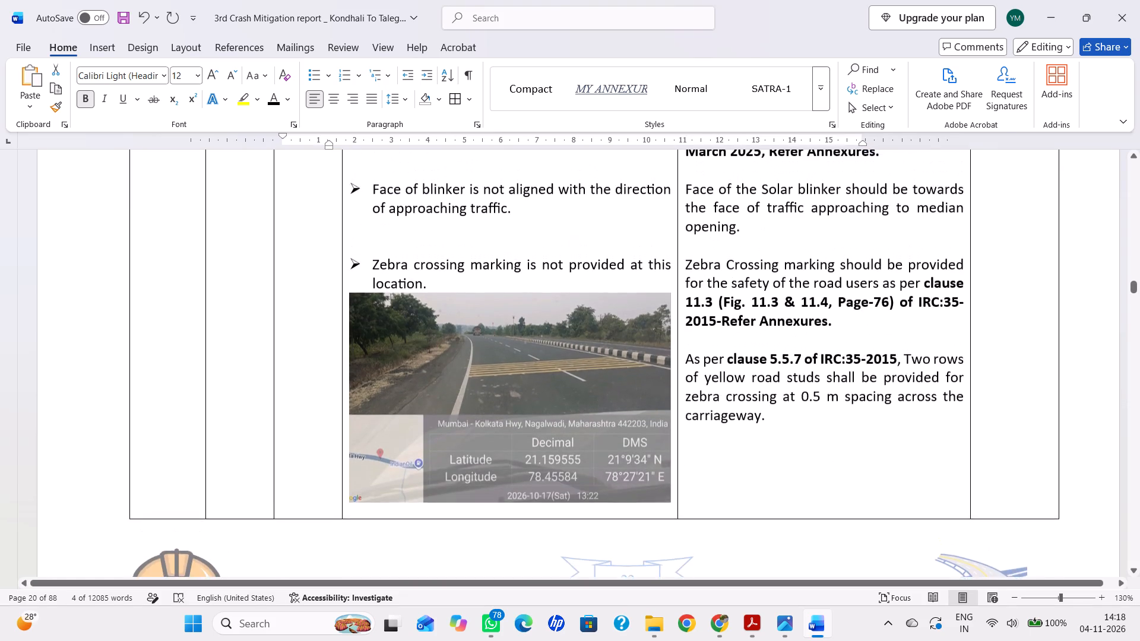
{"action": "scroll", "coordinate": [885, 294], "scroll_direction": "down", "scroll_amount": 5}
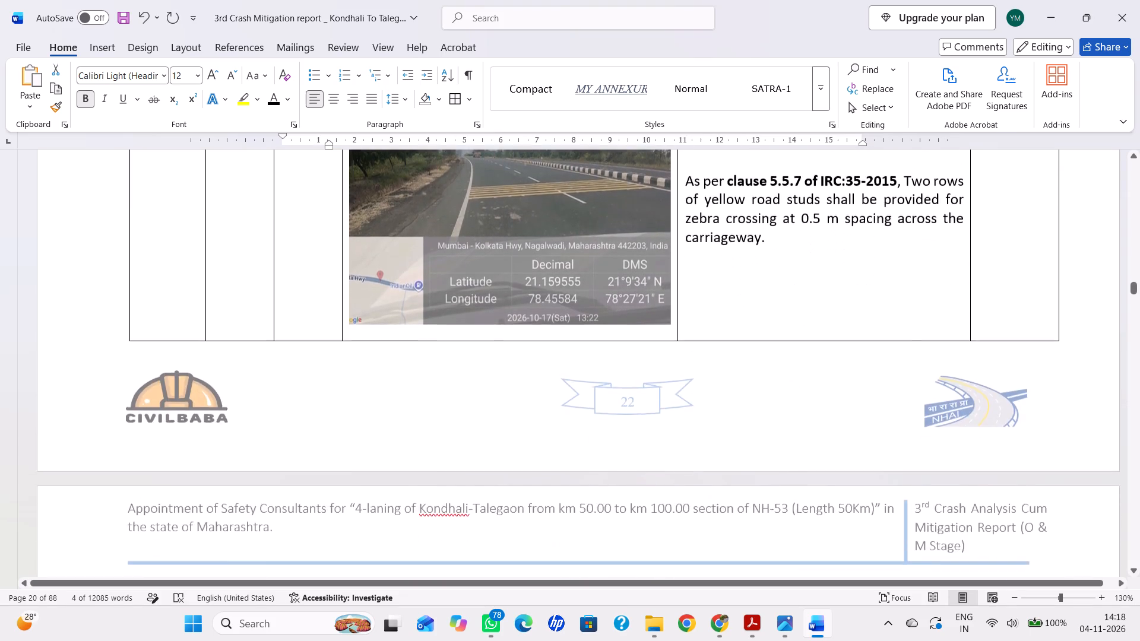
{"action": "scroll", "coordinate": [885, 294], "scroll_direction": "down", "scroll_amount": 9}
{"action": "scroll", "coordinate": [886, 295], "scroll_direction": "up", "scroll_amount": 1}
{"action": "scroll", "coordinate": [886, 295], "scroll_direction": "down", "scroll_amount": 16}
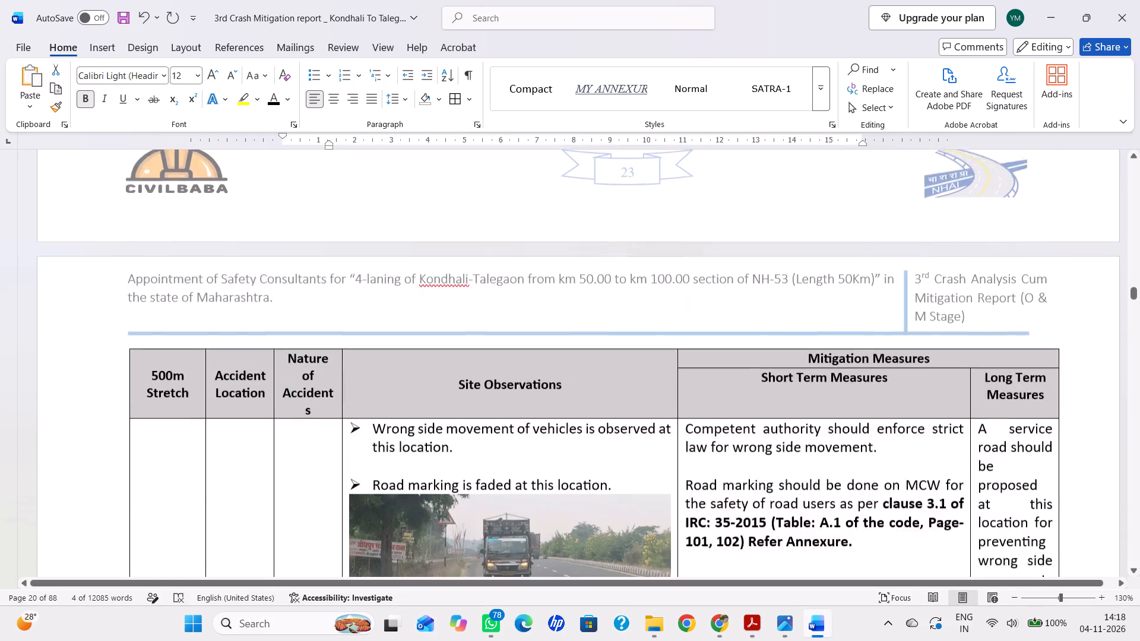
{"action": "scroll", "coordinate": [886, 296], "scroll_direction": "down", "scroll_amount": 5}
{"action": "scroll", "coordinate": [878, 284], "scroll_direction": "up", "scroll_amount": 3}
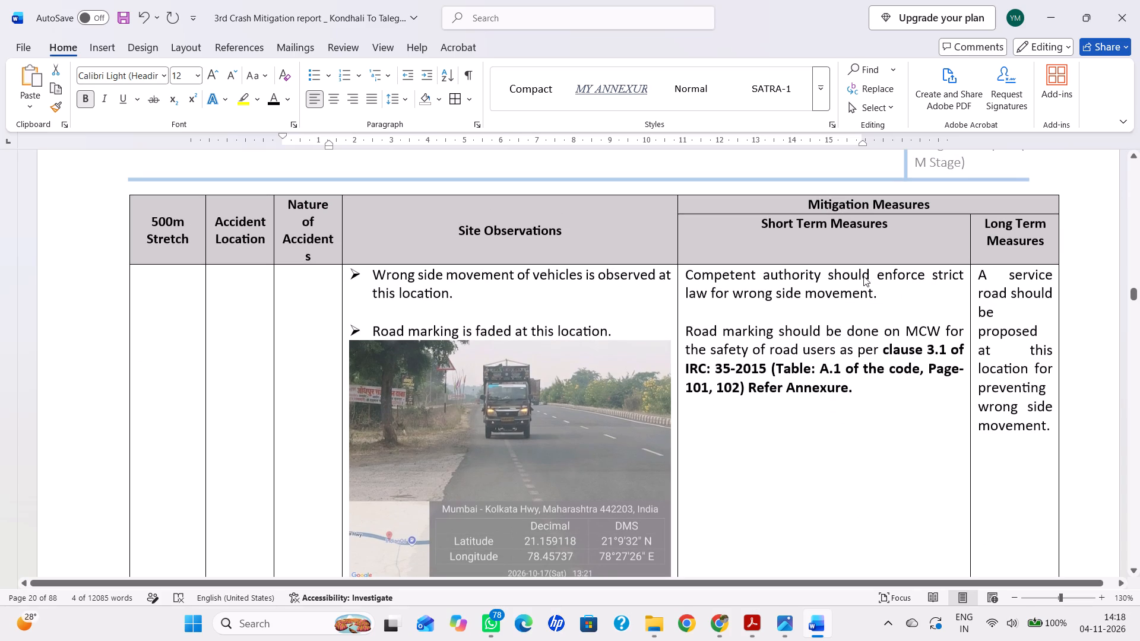
{"action": "scroll", "coordinate": [863, 276], "scroll_direction": "down", "scroll_amount": 5}
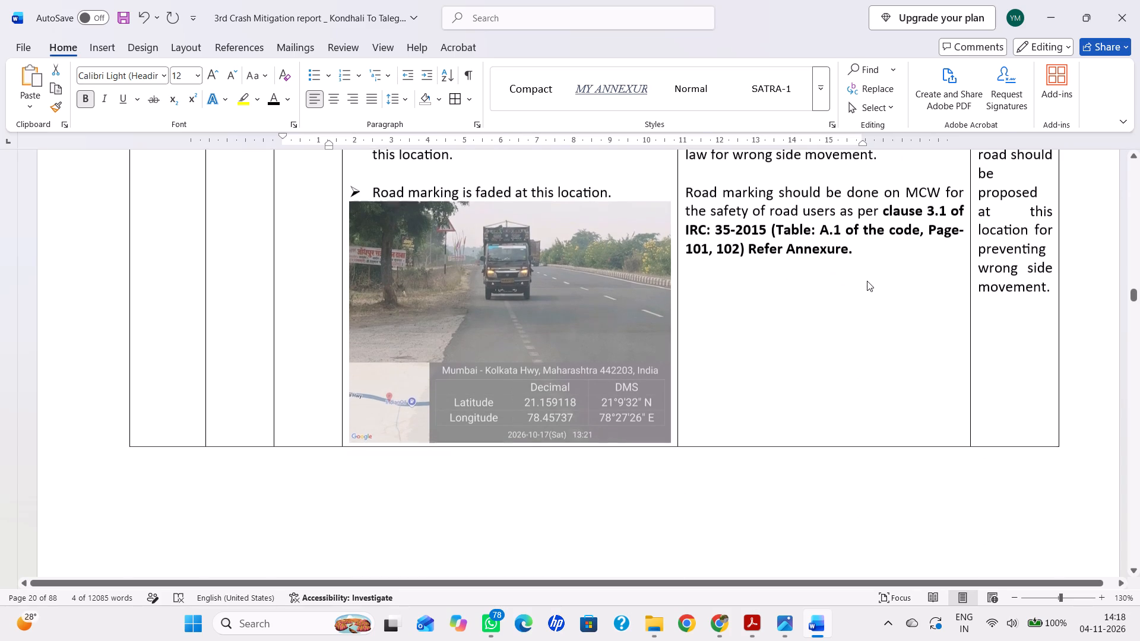
{"action": "scroll", "coordinate": [867, 281], "scroll_direction": "down", "scroll_amount": 8}
{"action": "scroll", "coordinate": [867, 281], "scroll_direction": "up", "scroll_amount": 15}
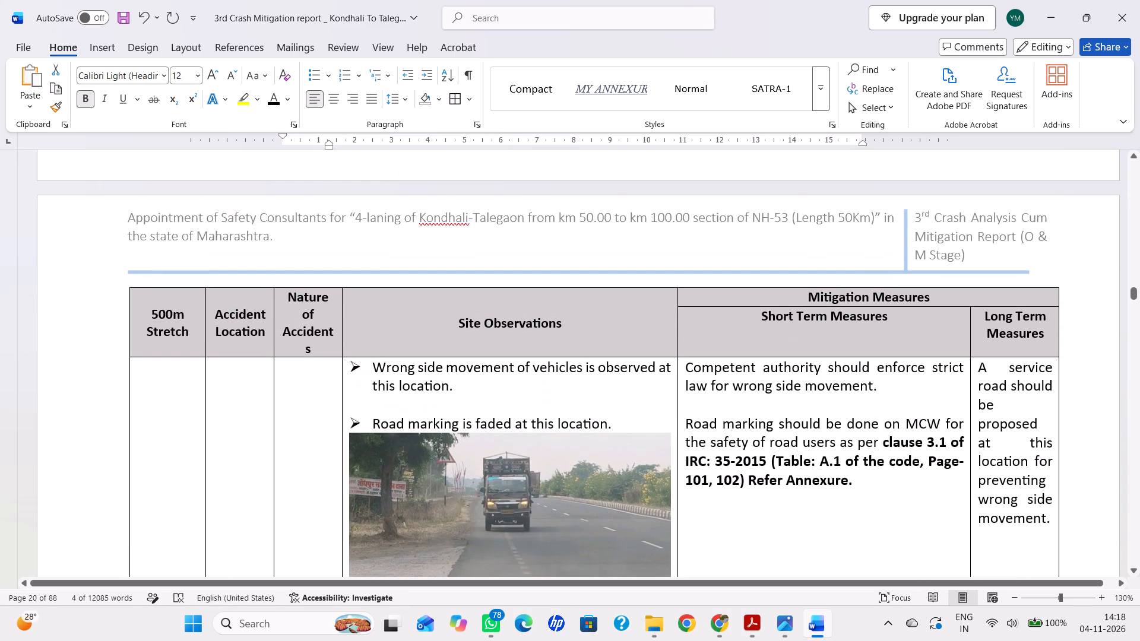
{"action": "scroll", "coordinate": [870, 322], "scroll_direction": "down", "scroll_amount": 17}
{"action": "scroll", "coordinate": [862, 332], "scroll_direction": "down", "scroll_amount": 7}
{"action": "scroll", "coordinate": [862, 332], "scroll_direction": "up", "scroll_amount": 1}
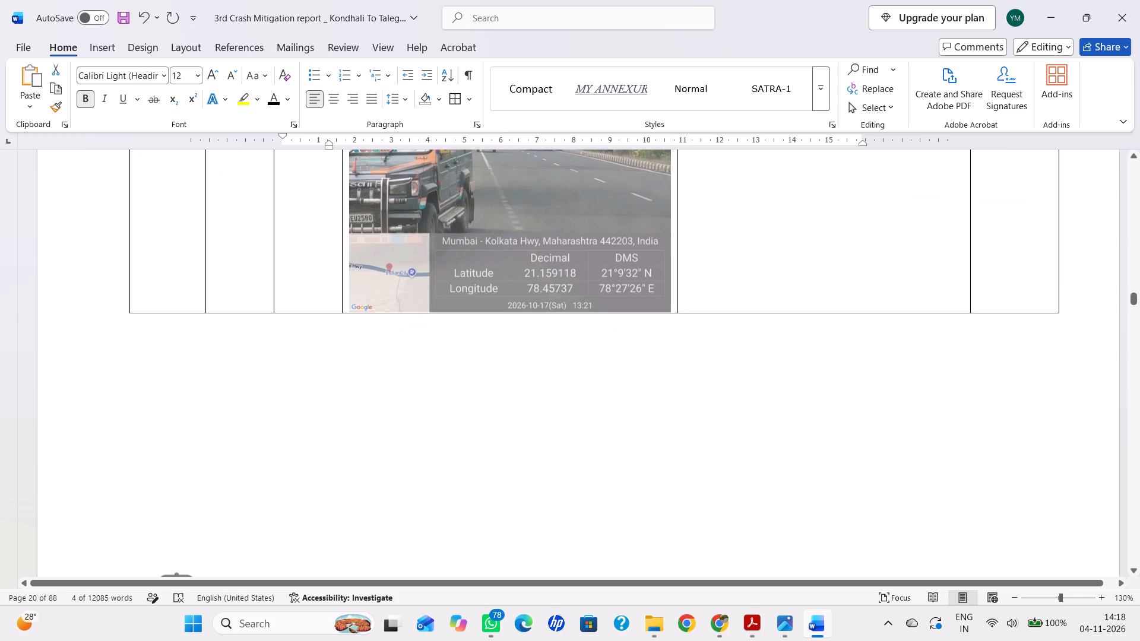
Look over Blackspot 02's collision diagram and Google Earth location, and recheck the last photo page of Blackspot 01's mitigation table.
{"action": "scroll", "coordinate": [862, 332], "scroll_direction": "down", "scroll_amount": 15}
{"action": "scroll", "coordinate": [862, 336], "scroll_direction": "up", "scroll_amount": 6}
{"action": "scroll", "coordinate": [862, 336], "scroll_direction": "down", "scroll_amount": 10}
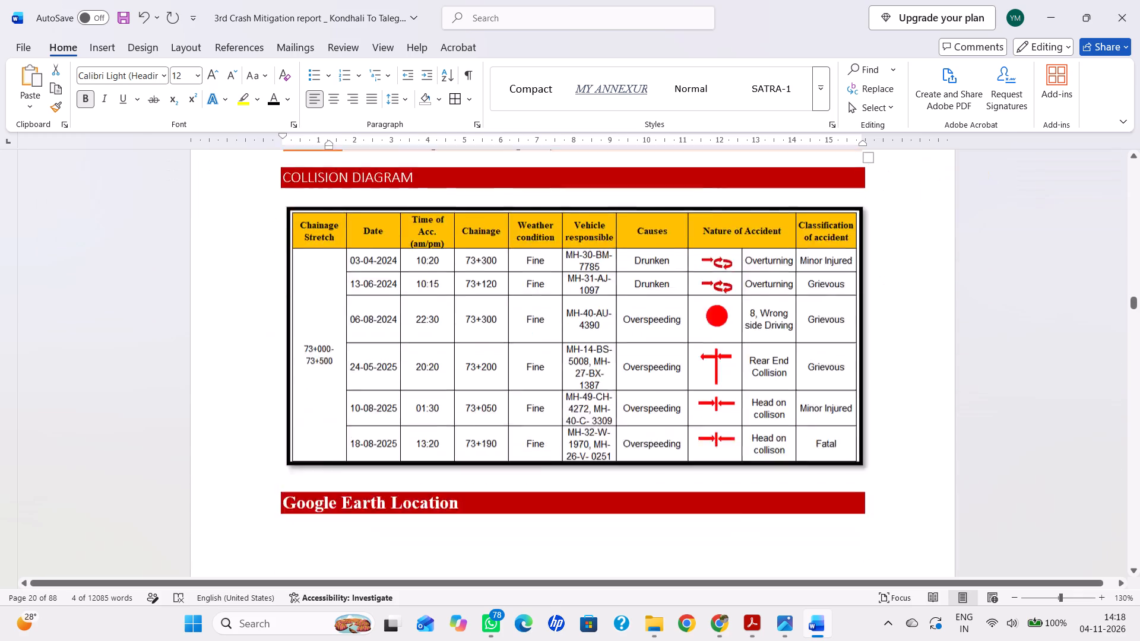
{"action": "scroll", "coordinate": [870, 339], "scroll_direction": "up", "scroll_amount": 9}
{"action": "scroll", "coordinate": [866, 338], "scroll_direction": "down", "scroll_amount": 12}
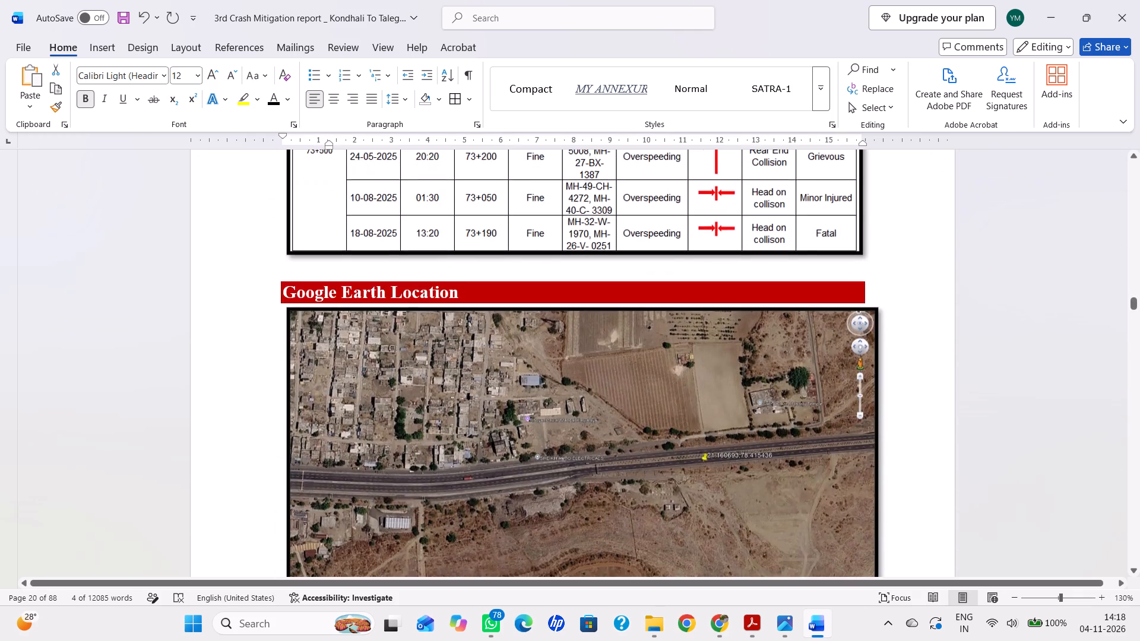
{"action": "scroll", "coordinate": [865, 348], "scroll_direction": "down", "scroll_amount": 9}
{"action": "scroll", "coordinate": [865, 348], "scroll_direction": "up", "scroll_amount": 8}
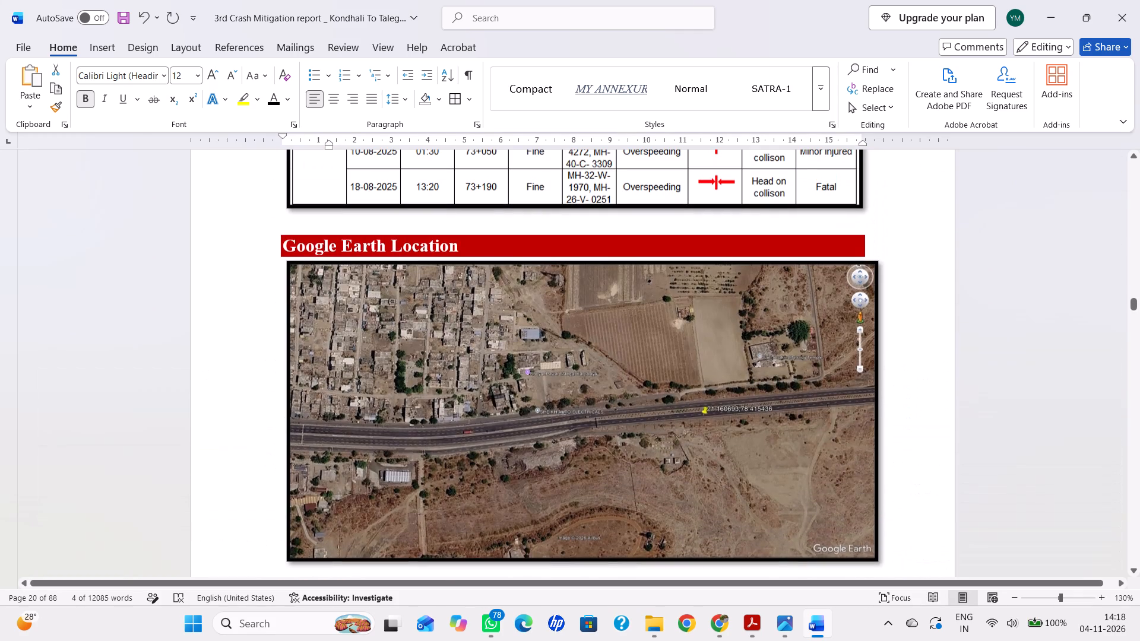
{"action": "scroll", "coordinate": [853, 343], "scroll_direction": "up", "scroll_amount": 20}
{"action": "scroll", "coordinate": [853, 343], "scroll_direction": "up", "scroll_amount": 11}
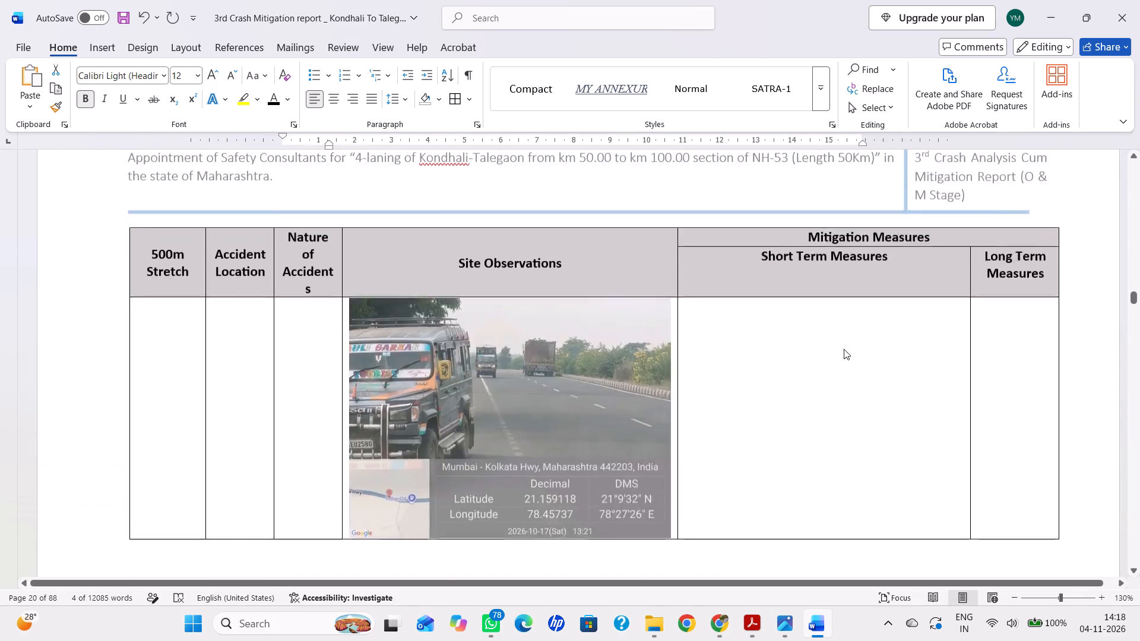
{"action": "scroll", "coordinate": [844, 349], "scroll_direction": "up", "scroll_amount": 5}
{"action": "middle_click", "coordinate": [844, 349]}
{"action": "scroll", "coordinate": [844, 349], "scroll_direction": "down", "scroll_amount": 11}
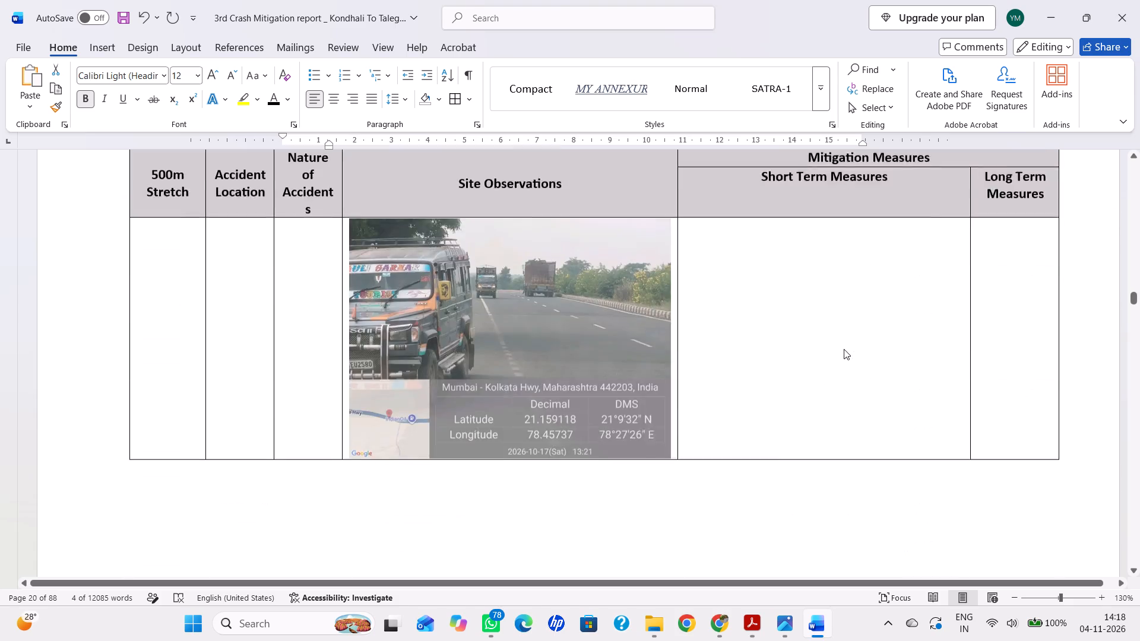
Skim the 73+000-73+500 mitigation table pages, including the signboard, thermoplastic bar marking and solar blinker entries.
{"action": "scroll", "coordinate": [844, 349], "scroll_direction": "down", "scroll_amount": 17}
{"action": "scroll", "coordinate": [844, 349], "scroll_direction": "down", "scroll_amount": 18}
{"action": "scroll", "coordinate": [844, 349], "scroll_direction": "down", "scroll_amount": 6}
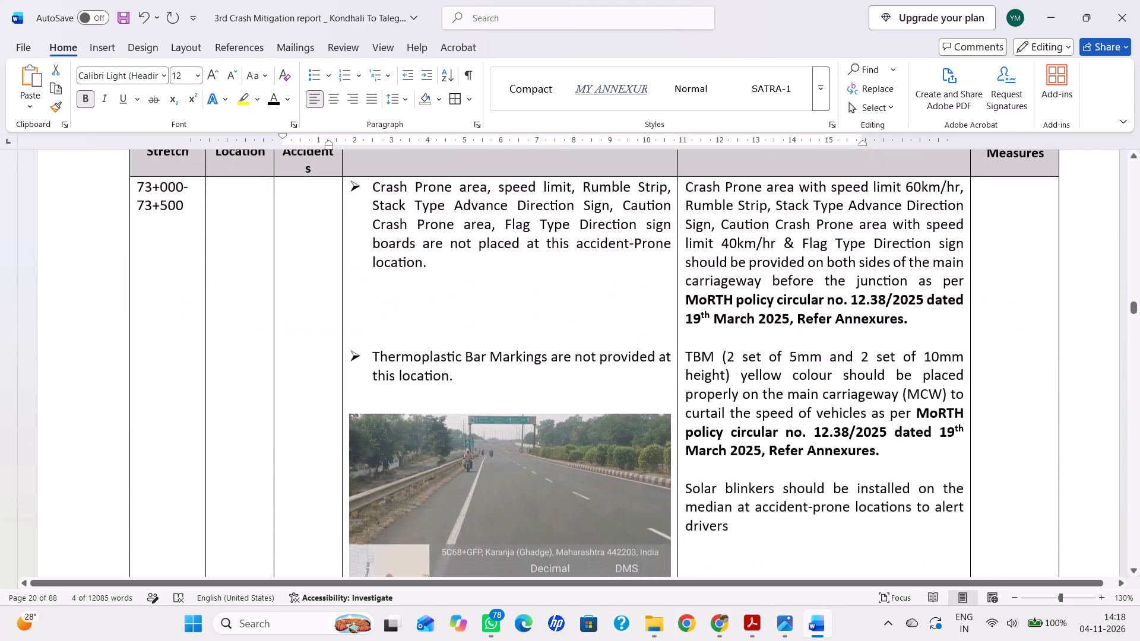
{"action": "scroll", "coordinate": [844, 349], "scroll_direction": "down", "scroll_amount": 20}
{"action": "scroll", "coordinate": [844, 349], "scroll_direction": "down", "scroll_amount": 20}
{"action": "scroll", "coordinate": [844, 349], "scroll_direction": "down", "scroll_amount": 18}
{"action": "scroll", "coordinate": [834, 344], "scroll_direction": "up", "scroll_amount": 20}
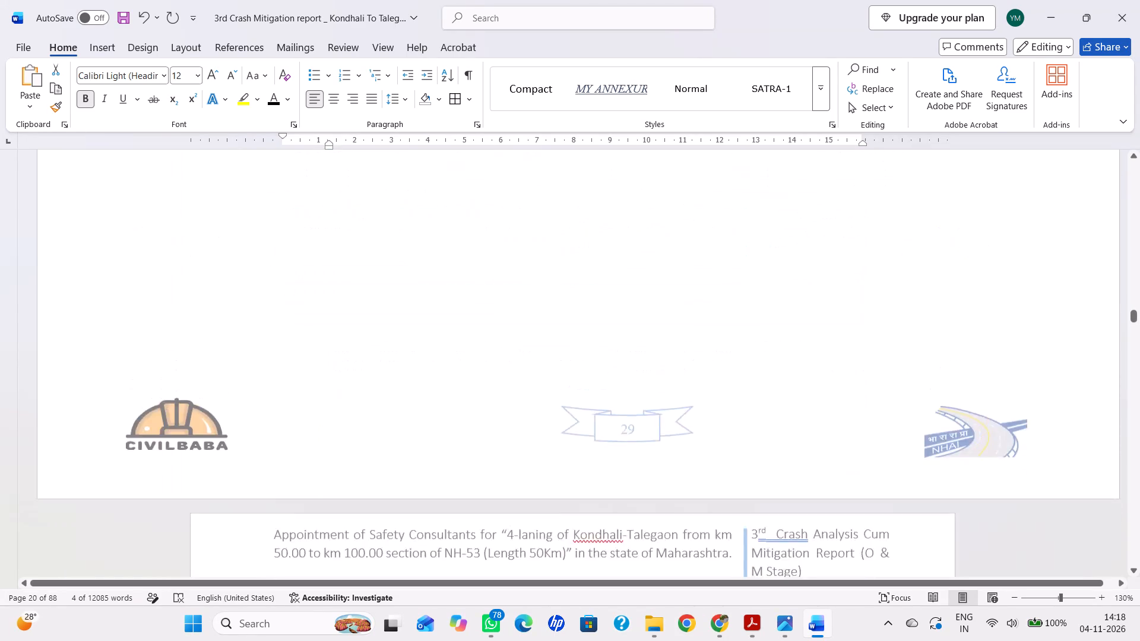
{"action": "scroll", "coordinate": [831, 349], "scroll_direction": "up", "scroll_amount": 20}
{"action": "scroll", "coordinate": [830, 349], "scroll_direction": "down", "scroll_amount": 1}
{"action": "scroll", "coordinate": [832, 348], "scroll_direction": "up", "scroll_amount": 17}
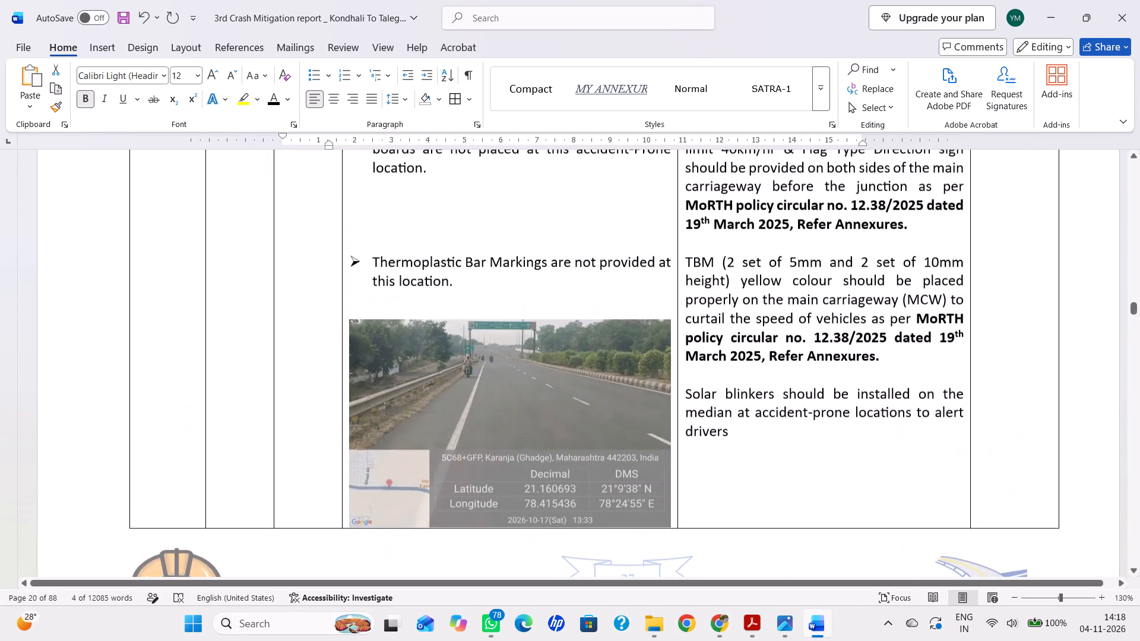
Review the Blackspot 02 details table, its collision diagram for 73+000-73+500 and the Google Earth location image.
{"action": "scroll", "coordinate": [826, 335], "scroll_direction": "up", "scroll_amount": 16}
{"action": "scroll", "coordinate": [831, 334], "scroll_direction": "up", "scroll_amount": 8}
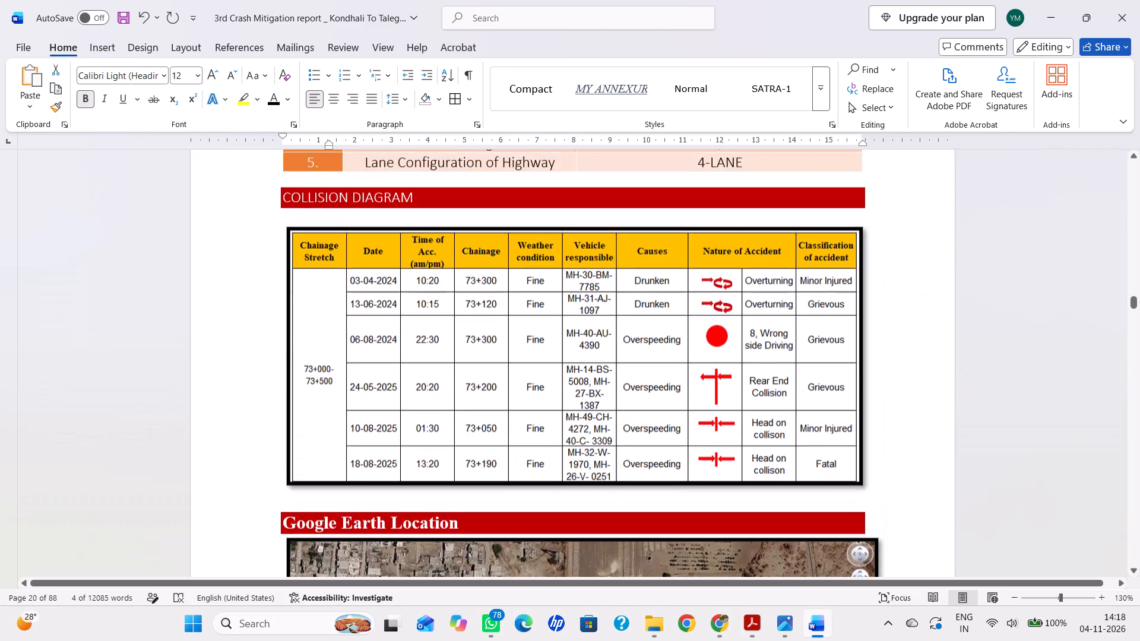
{"action": "scroll", "coordinate": [785, 345], "scroll_direction": "down", "scroll_amount": 7}
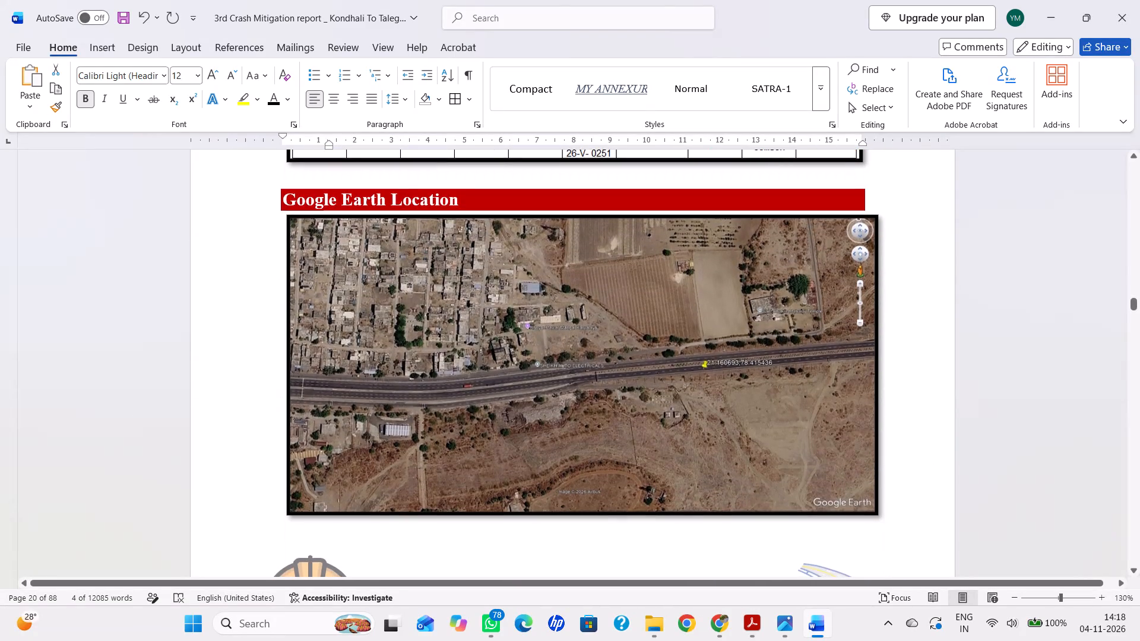
{"action": "scroll", "coordinate": [783, 418], "scroll_direction": "up", "scroll_amount": 4}
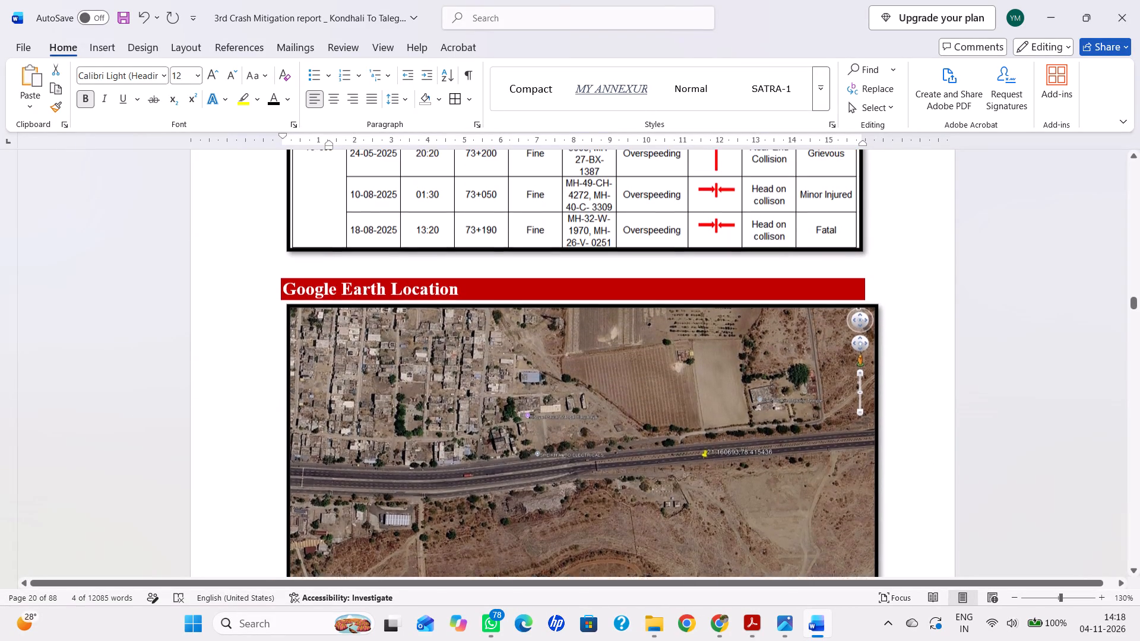
{"action": "scroll", "coordinate": [783, 418], "scroll_direction": "up", "scroll_amount": 6}
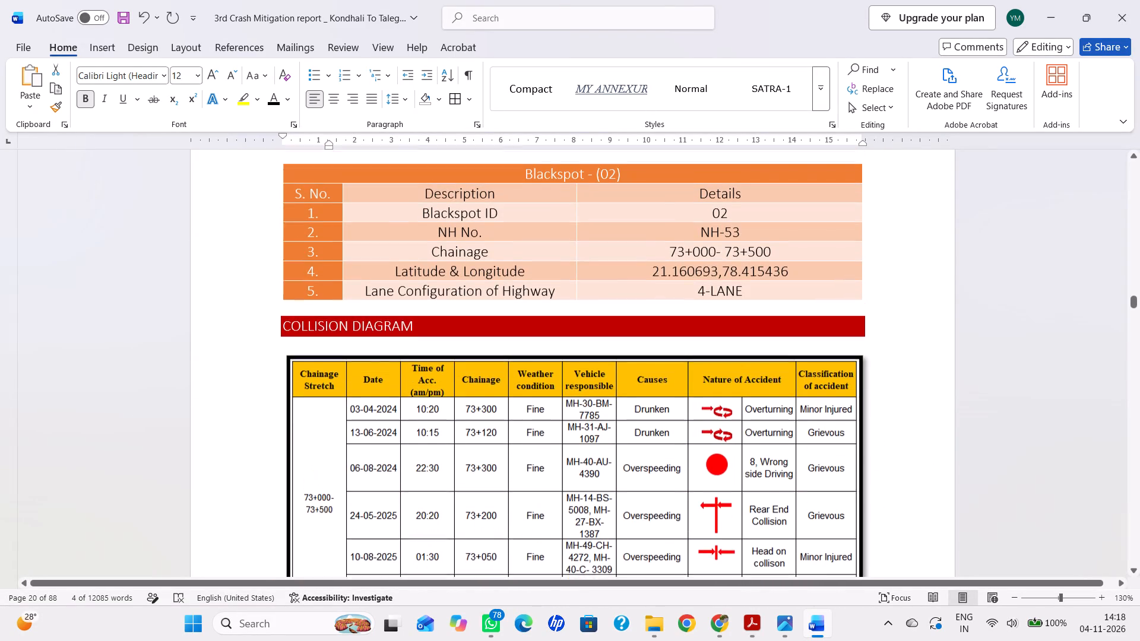
{"action": "scroll", "coordinate": [729, 471], "scroll_direction": "down", "scroll_amount": 2}
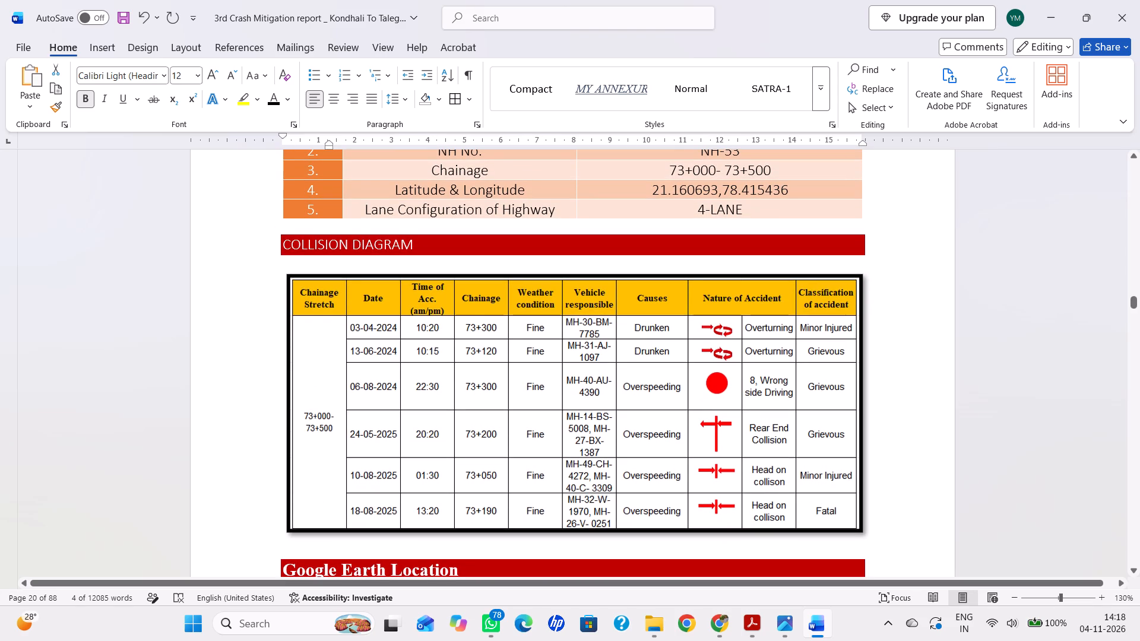
{"action": "scroll", "coordinate": [748, 478], "scroll_direction": "down", "scroll_amount": 7}
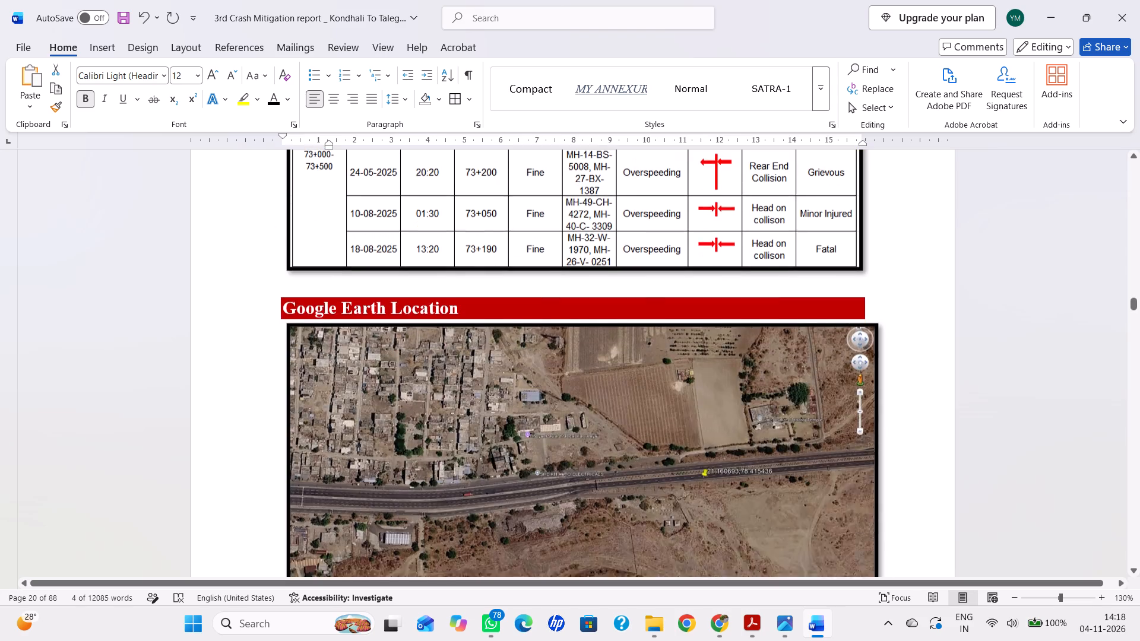
Compare the site observations with the short-term measures in 10.2.1 Mitigation Measures (73+000-73+500), including the NO ENTRY signboard and road studs.
{"action": "scroll", "coordinate": [748, 478], "scroll_direction": "down", "scroll_amount": 11}
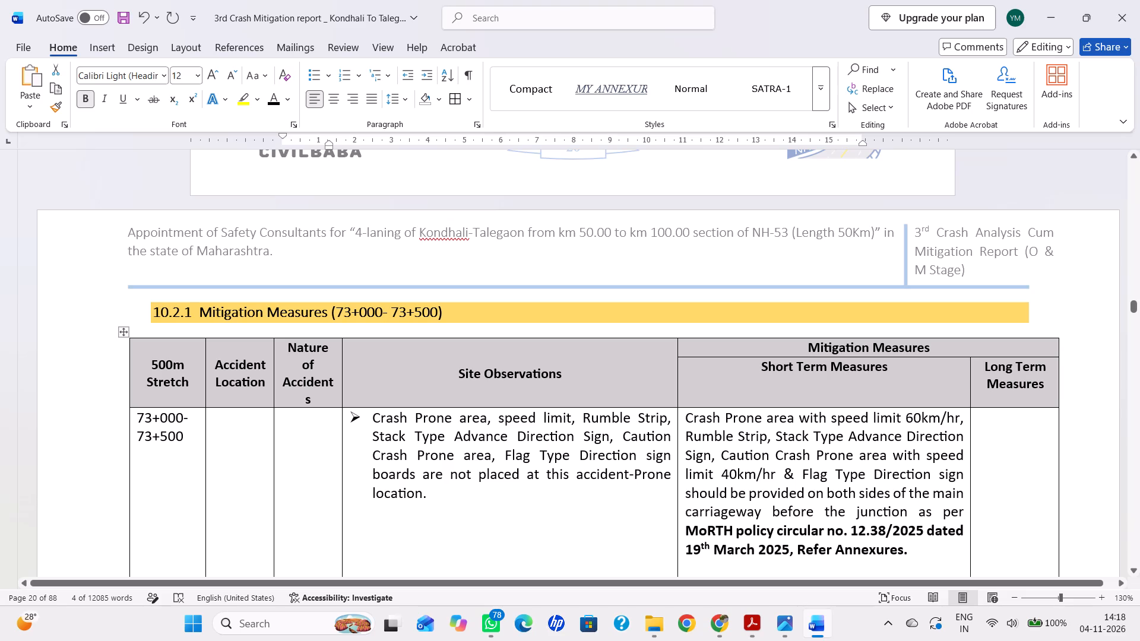
{"action": "scroll", "coordinate": [748, 478], "scroll_direction": "down", "scroll_amount": 13}
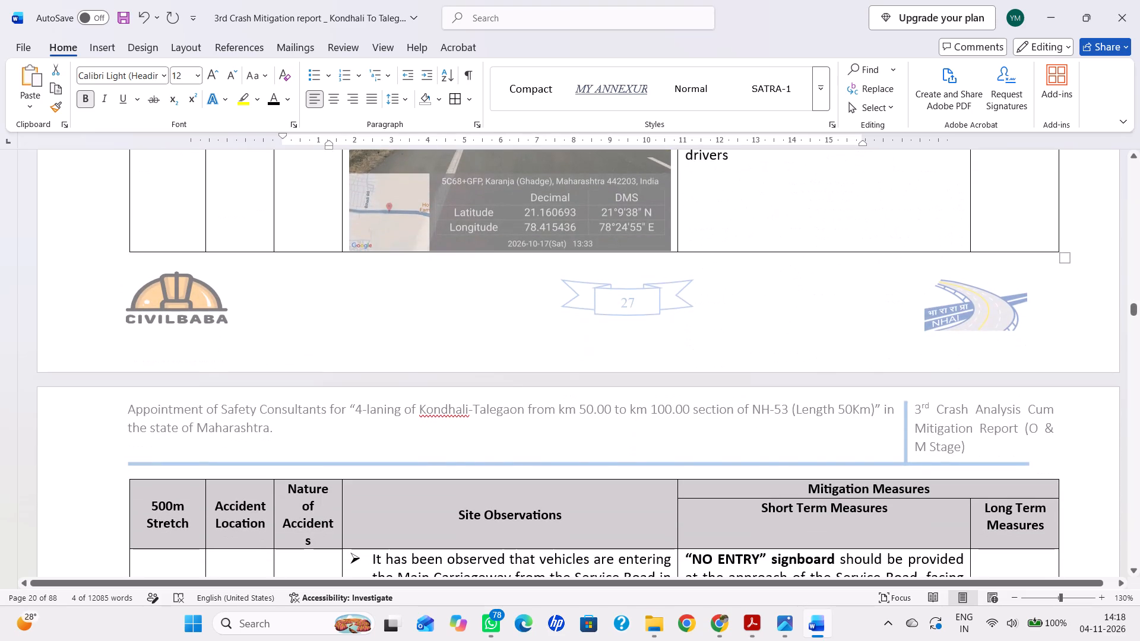
{"action": "scroll", "coordinate": [749, 480], "scroll_direction": "down", "scroll_amount": 9}
{"action": "scroll", "coordinate": [733, 481], "scroll_direction": "up", "scroll_amount": 14}
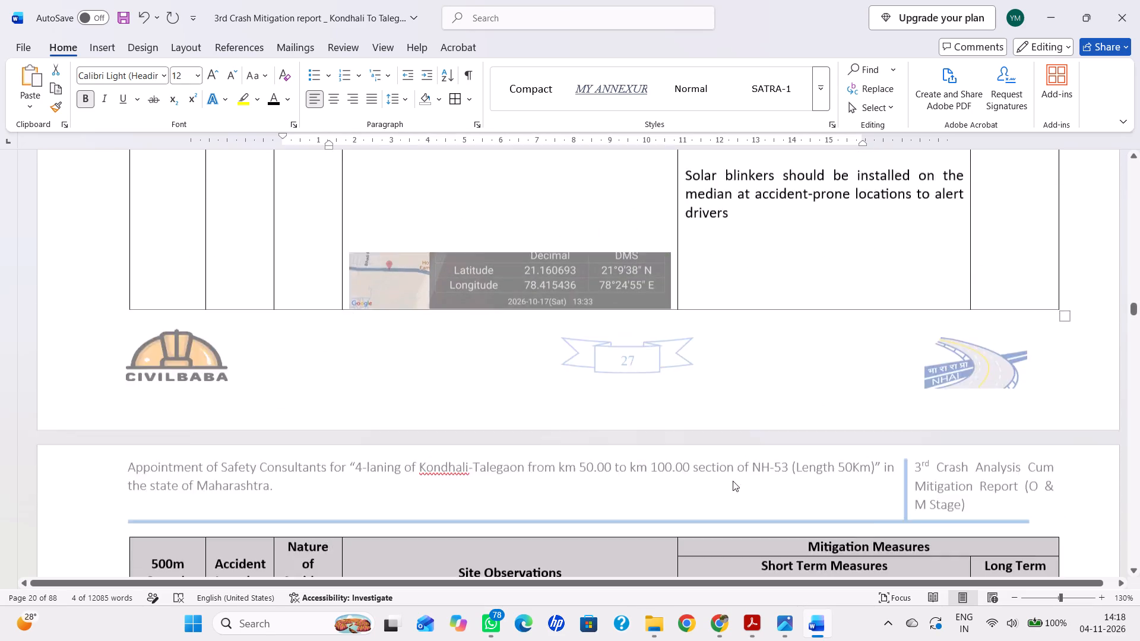
{"action": "scroll", "coordinate": [733, 481], "scroll_direction": "up", "scroll_amount": 16}
{"action": "scroll", "coordinate": [733, 483], "scroll_direction": "down", "scroll_amount": 1}
{"action": "scroll", "coordinate": [651, 553], "scroll_direction": "down", "scroll_amount": 12}
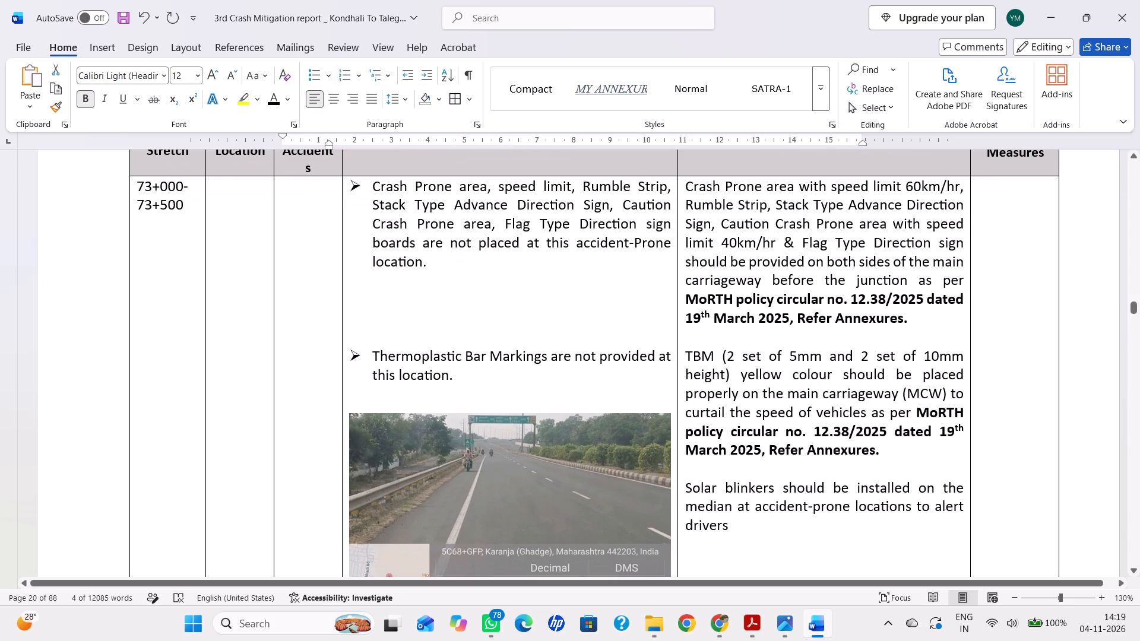
{"action": "scroll", "coordinate": [641, 538], "scroll_direction": "down", "scroll_amount": 20}
{"action": "scroll", "coordinate": [641, 538], "scroll_direction": "down", "scroll_amount": 10}
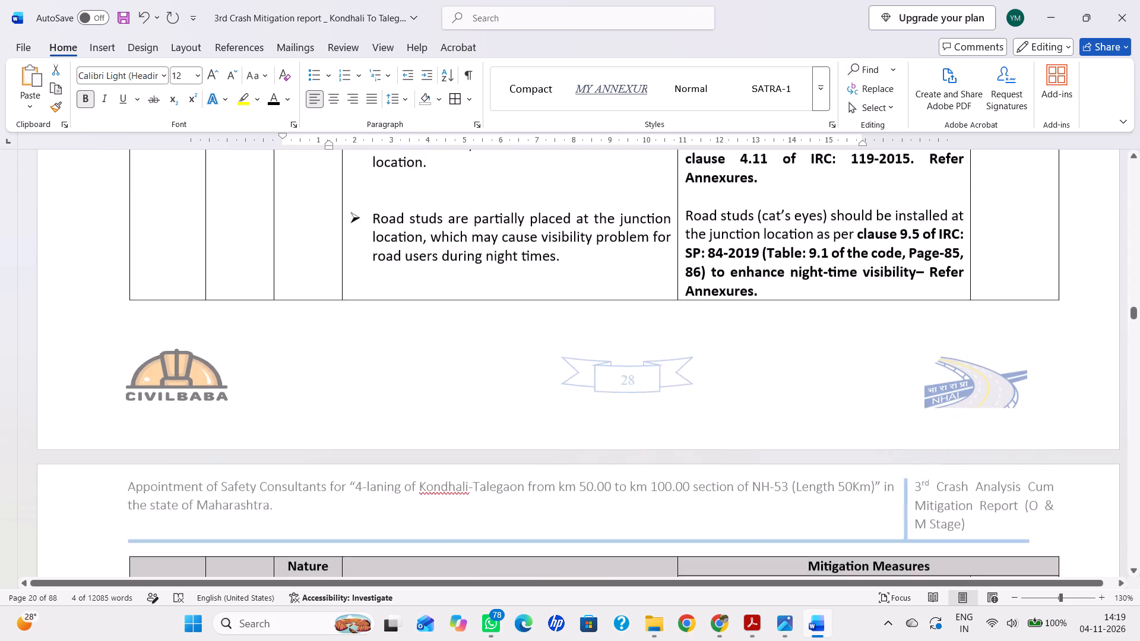
{"action": "scroll", "coordinate": [651, 557], "scroll_direction": "down", "scroll_amount": 16}
{"action": "scroll", "coordinate": [655, 567], "scroll_direction": "down", "scroll_amount": 9}
Review Section 10.3 Blackspot 03 (74+500-75+000), from its details table and collision diagram through the location image and mitigation measures.
{"action": "scroll", "coordinate": [668, 573], "scroll_direction": "up", "scroll_amount": 7}
{"action": "scroll", "coordinate": [668, 577], "scroll_direction": "down", "scroll_amount": 6}
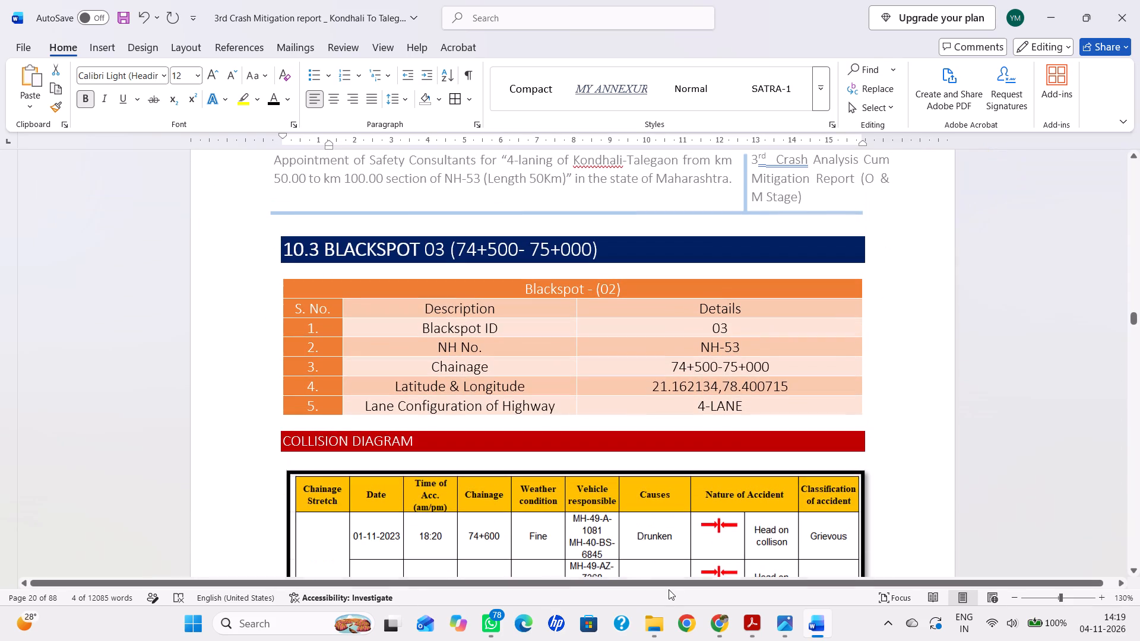
{"action": "scroll", "coordinate": [669, 589], "scroll_direction": "down", "scroll_amount": 20}
{"action": "scroll", "coordinate": [669, 589], "scroll_direction": "down", "scroll_amount": 2}
{"action": "scroll", "coordinate": [669, 591], "scroll_direction": "down", "scroll_amount": 20}
{"action": "scroll", "coordinate": [669, 591], "scroll_direction": "down", "scroll_amount": 8}
{"action": "scroll", "coordinate": [696, 498], "scroll_direction": "down", "scroll_amount": 14}
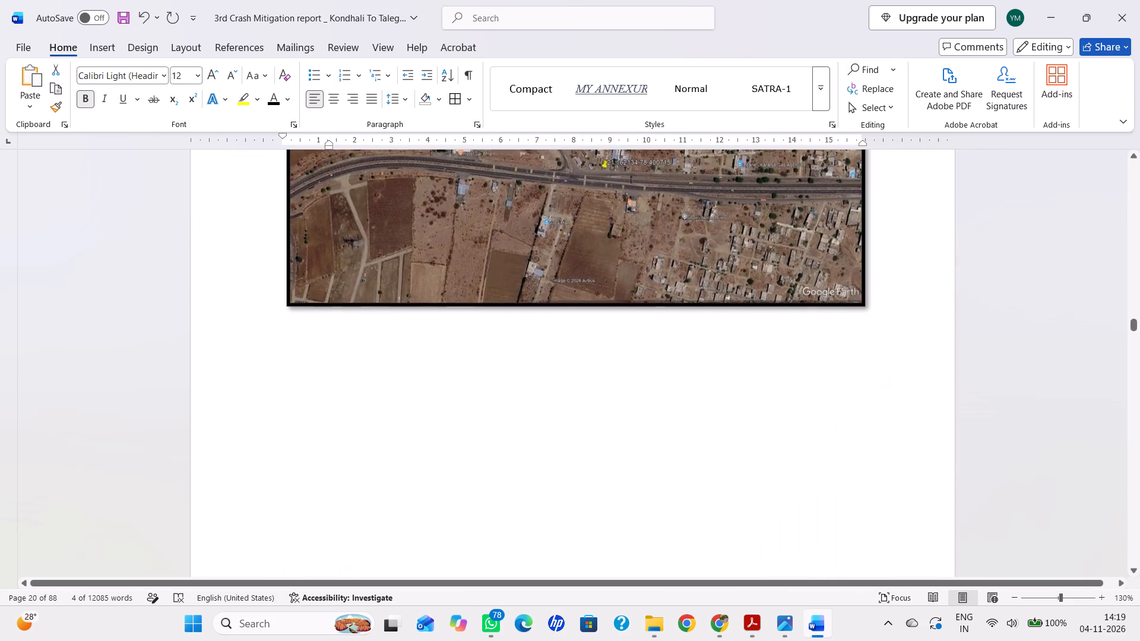
{"action": "scroll", "coordinate": [696, 500], "scroll_direction": "down", "scroll_amount": 20}
{"action": "scroll", "coordinate": [696, 500], "scroll_direction": "down", "scroll_amount": 6}
{"action": "scroll", "coordinate": [696, 502], "scroll_direction": "down", "scroll_amount": 20}
{"action": "scroll", "coordinate": [696, 502], "scroll_direction": "down", "scroll_amount": 8}
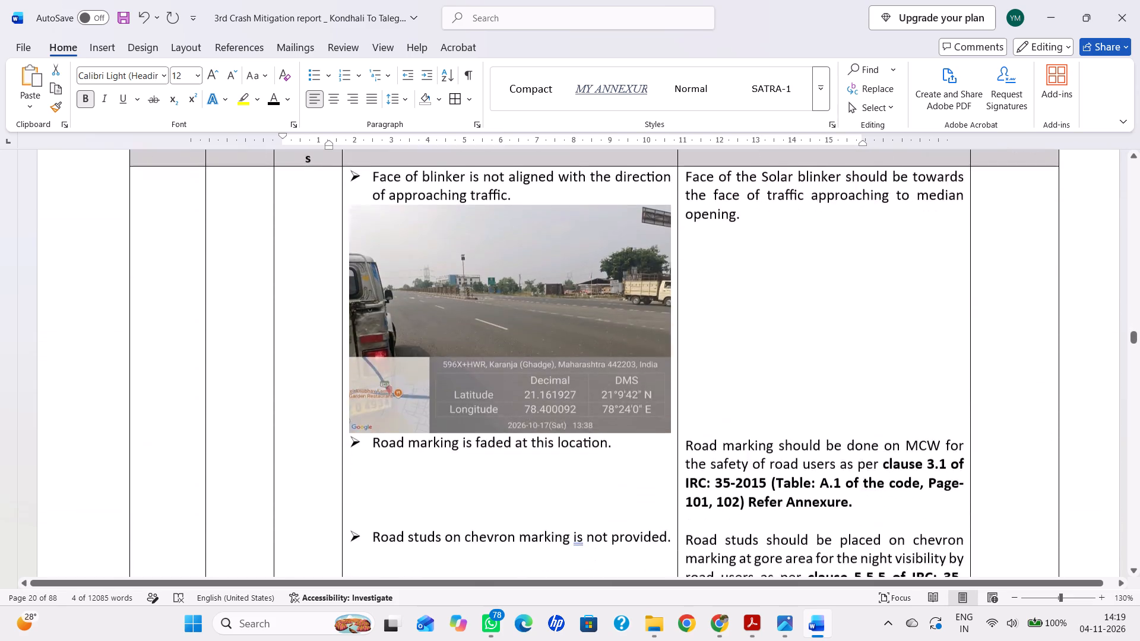
{"action": "scroll", "coordinate": [696, 502], "scroll_direction": "down", "scroll_amount": 9}
{"action": "scroll", "coordinate": [696, 499], "scroll_direction": "down", "scroll_amount": 19}
Review Section 10.4 Blackspot 04 (92+500-93+000), covering its details table, collision diagram, Google Earth location image and mitigation photo pages.
{"action": "scroll", "coordinate": [696, 499], "scroll_direction": "down", "scroll_amount": 11}
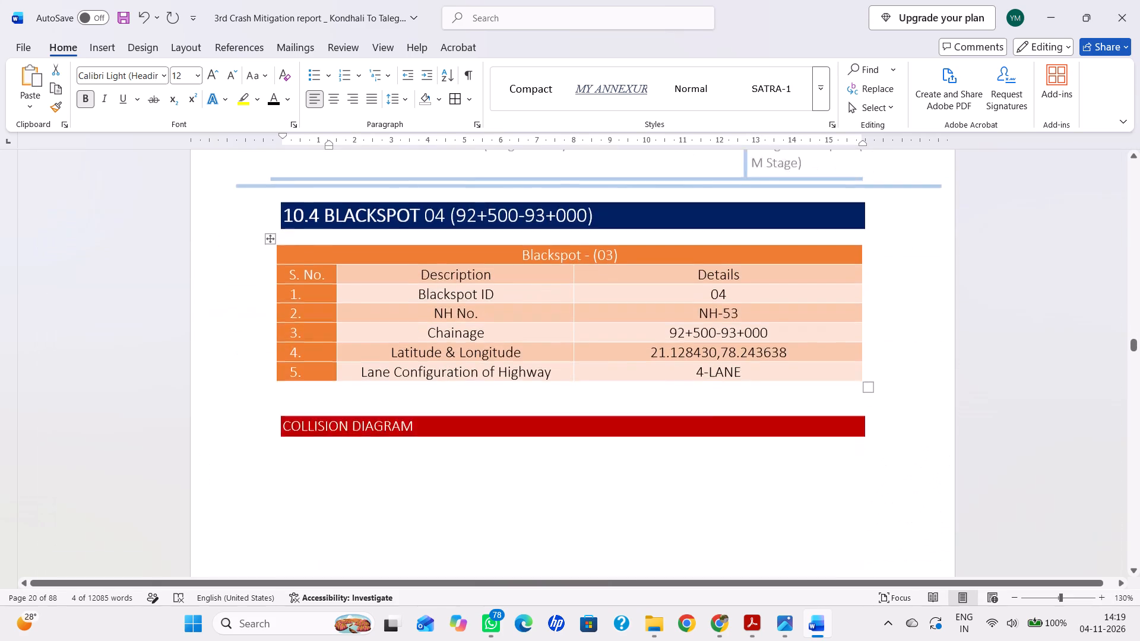
{"action": "scroll", "coordinate": [696, 499], "scroll_direction": "down", "scroll_amount": 15}
{"action": "scroll", "coordinate": [696, 499], "scroll_direction": "up", "scroll_amount": 13}
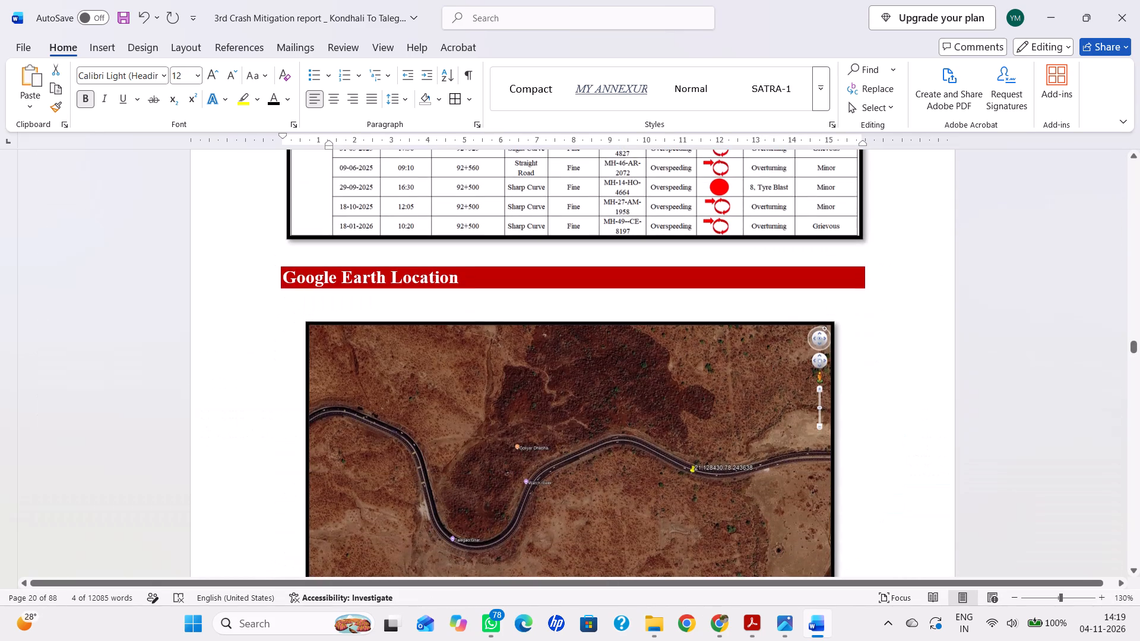
{"action": "scroll", "coordinate": [715, 460], "scroll_direction": "down", "scroll_amount": 20}
{"action": "scroll", "coordinate": [715, 460], "scroll_direction": "down", "scroll_amount": 7}
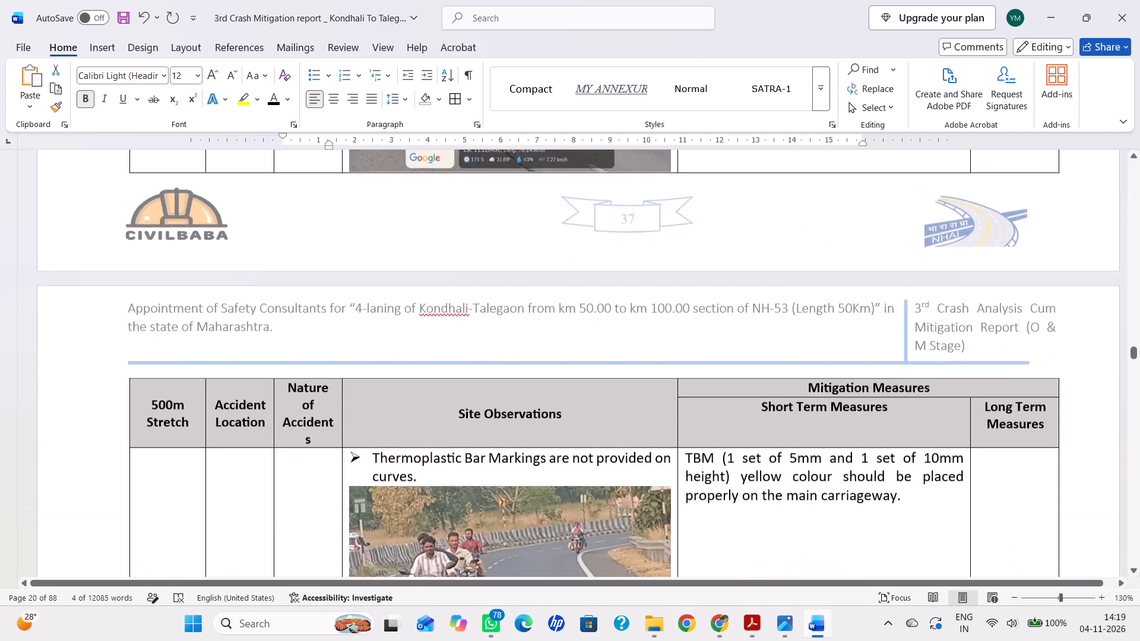
{"action": "scroll", "coordinate": [715, 460], "scroll_direction": "up", "scroll_amount": 7}
{"action": "scroll", "coordinate": [715, 460], "scroll_direction": "down", "scroll_amount": 17}
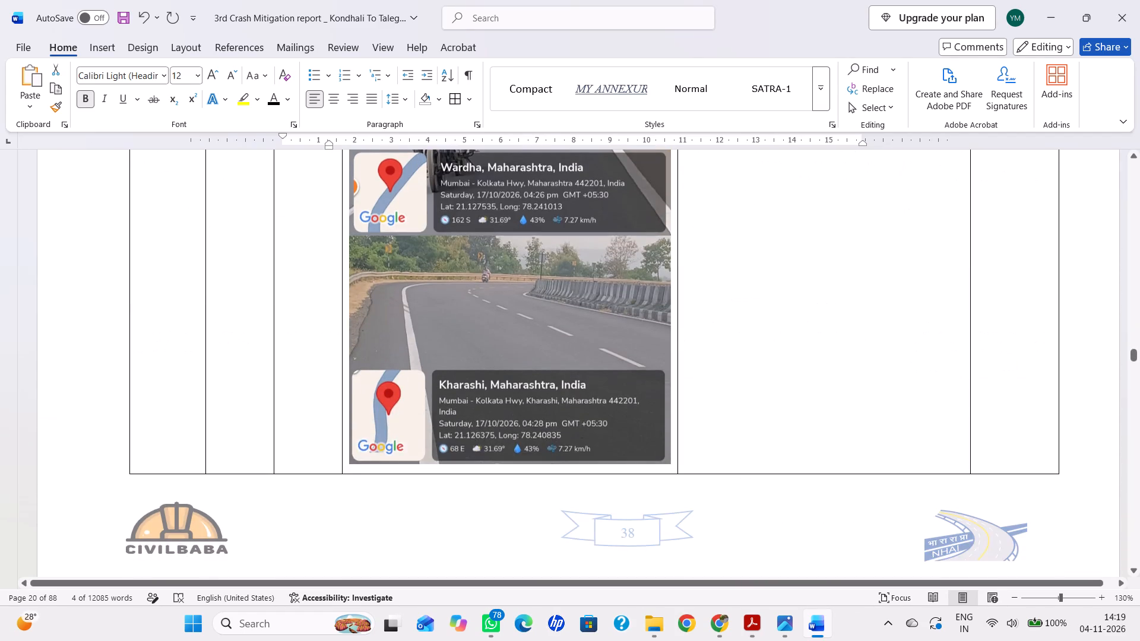
{"action": "scroll", "coordinate": [716, 463], "scroll_direction": "down", "scroll_amount": 13}
{"action": "scroll", "coordinate": [716, 463], "scroll_direction": "up", "scroll_amount": 20}
{"action": "scroll", "coordinate": [716, 463], "scroll_direction": "up", "scroll_amount": 7}
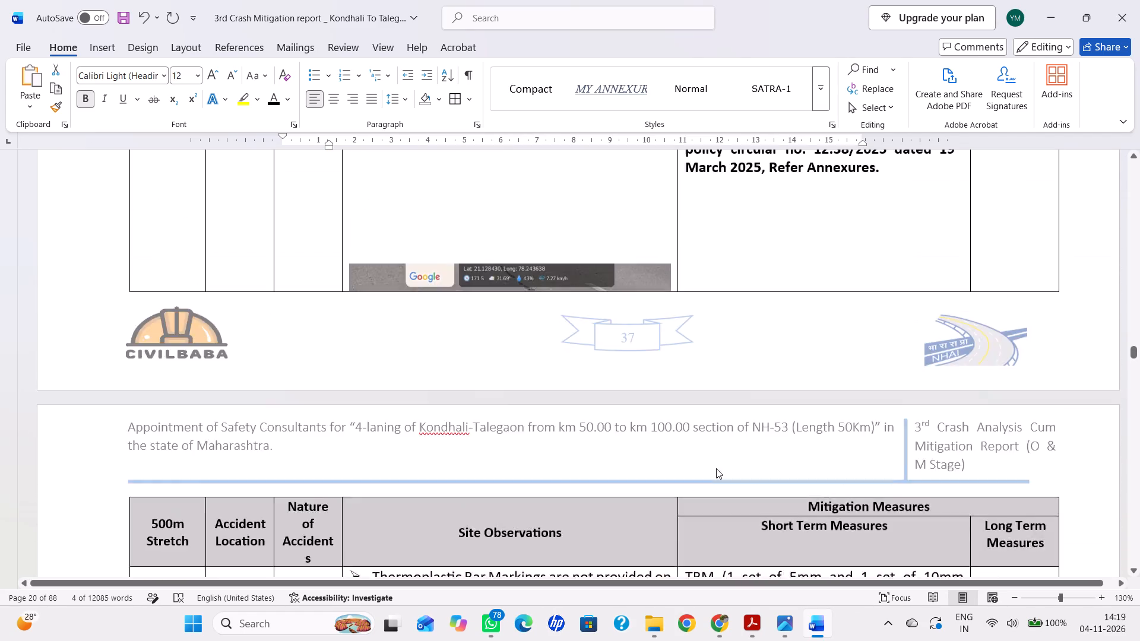
{"action": "scroll", "coordinate": [716, 468], "scroll_direction": "up", "scroll_amount": 13}
{"action": "scroll", "coordinate": [724, 477], "scroll_direction": "down", "scroll_amount": 1}
{"action": "scroll", "coordinate": [726, 481], "scroll_direction": "up", "scroll_amount": 5}
{"action": "scroll", "coordinate": [726, 481], "scroll_direction": "down", "scroll_amount": 12}
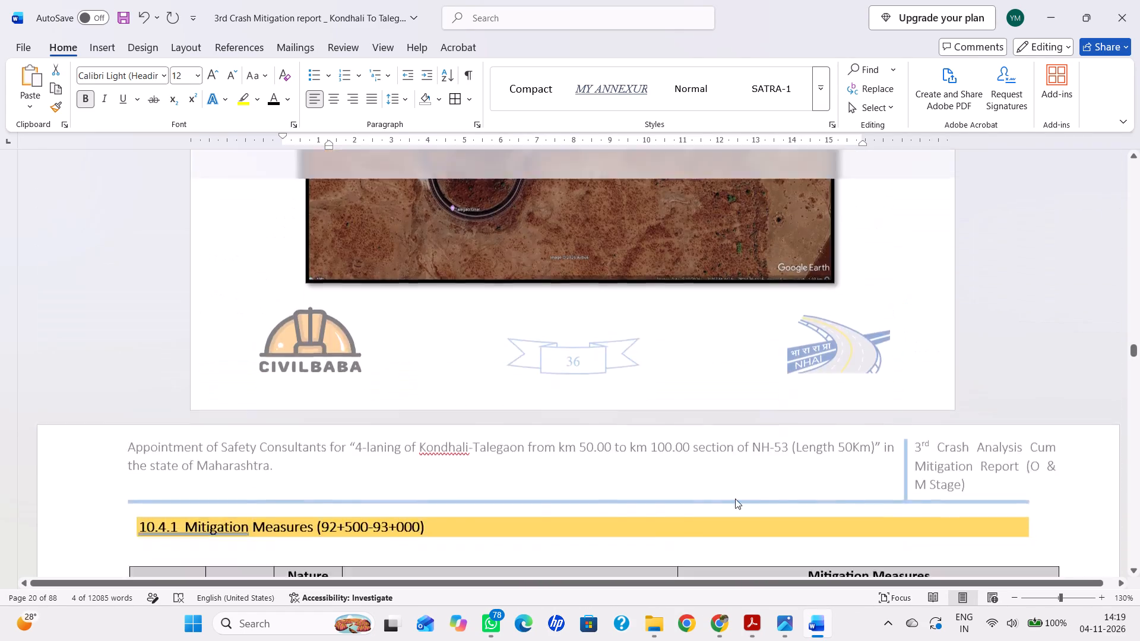
Compare site observations with short-term measures in 10.4.1 Mitigation Measures (92+500-93+000), including sign boards, thermoplastic bar markings, median markers and road studs.
{"action": "scroll", "coordinate": [735, 499], "scroll_direction": "down", "scroll_amount": 10}
{"action": "scroll", "coordinate": [734, 499], "scroll_direction": "up", "scroll_amount": 11}
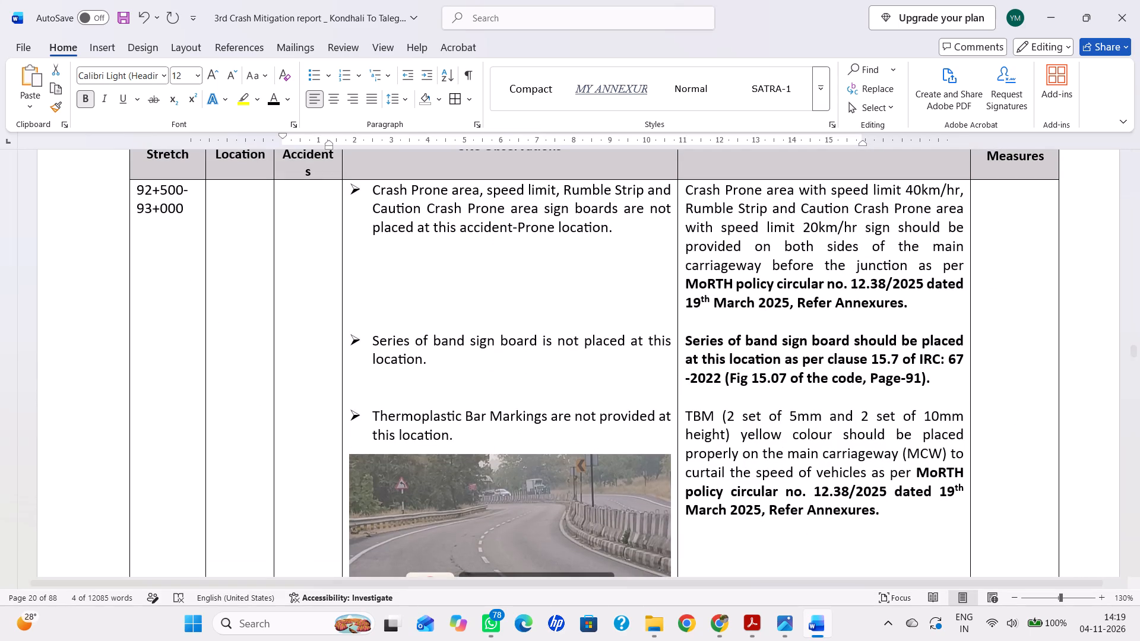
{"action": "scroll", "coordinate": [722, 497], "scroll_direction": "down", "scroll_amount": 18}
{"action": "scroll", "coordinate": [742, 440], "scroll_direction": "up", "scroll_amount": 5}
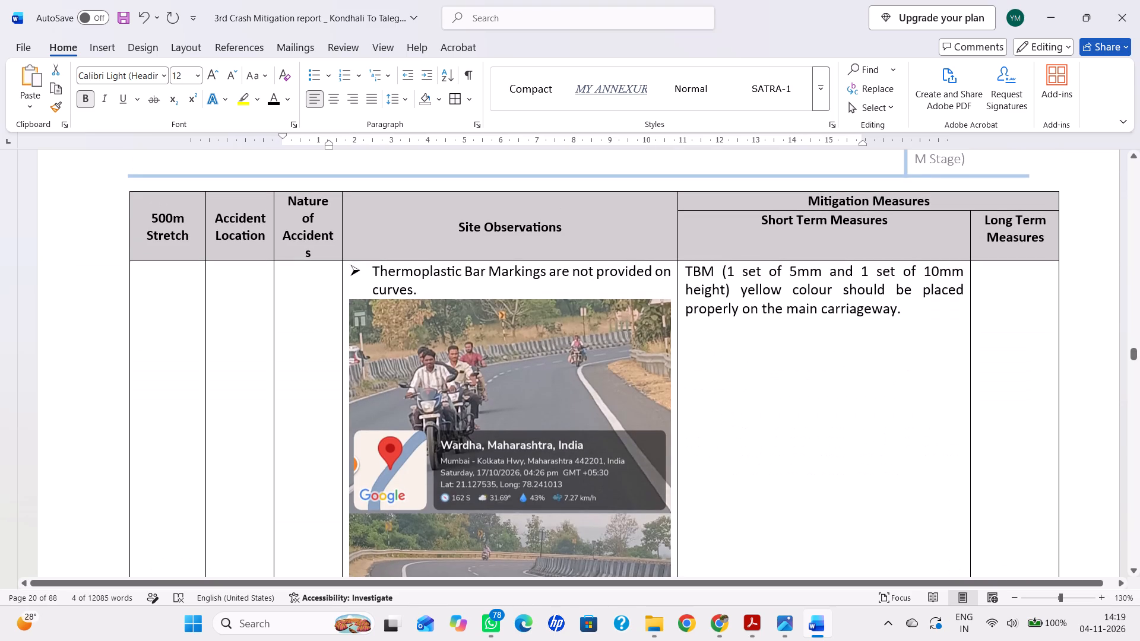
{"action": "scroll", "coordinate": [737, 424], "scroll_direction": "down", "scroll_amount": 20}
{"action": "scroll", "coordinate": [726, 449], "scroll_direction": "down", "scroll_amount": 8}
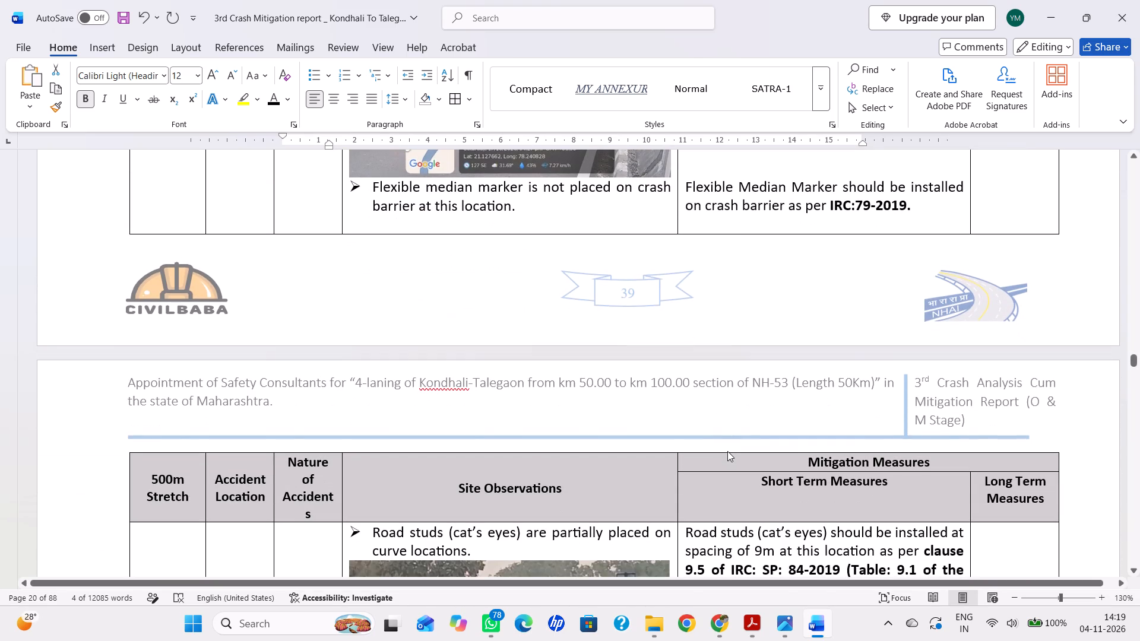
{"action": "scroll", "coordinate": [727, 451], "scroll_direction": "down", "scroll_amount": 9}
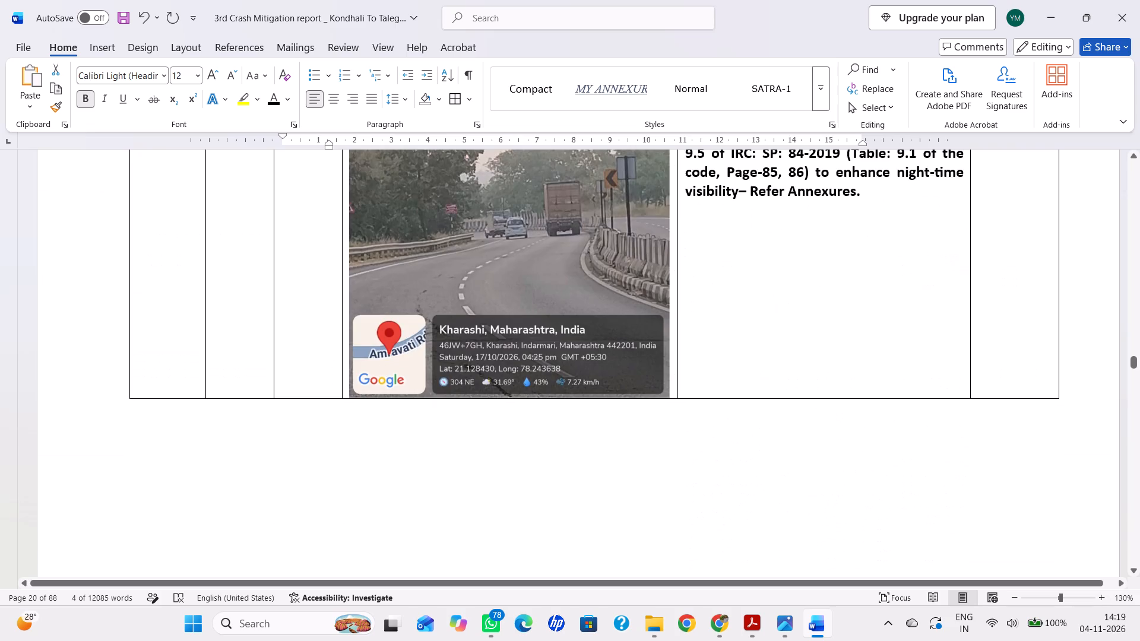
Skim the annexures, from the numbered crash data tables through to the IRC: 67-2022 signage figures.
{"action": "scroll", "coordinate": [727, 468], "scroll_direction": "down", "scroll_amount": 14}
{"action": "scroll", "coordinate": [727, 471], "scroll_direction": "down", "scroll_amount": 10}
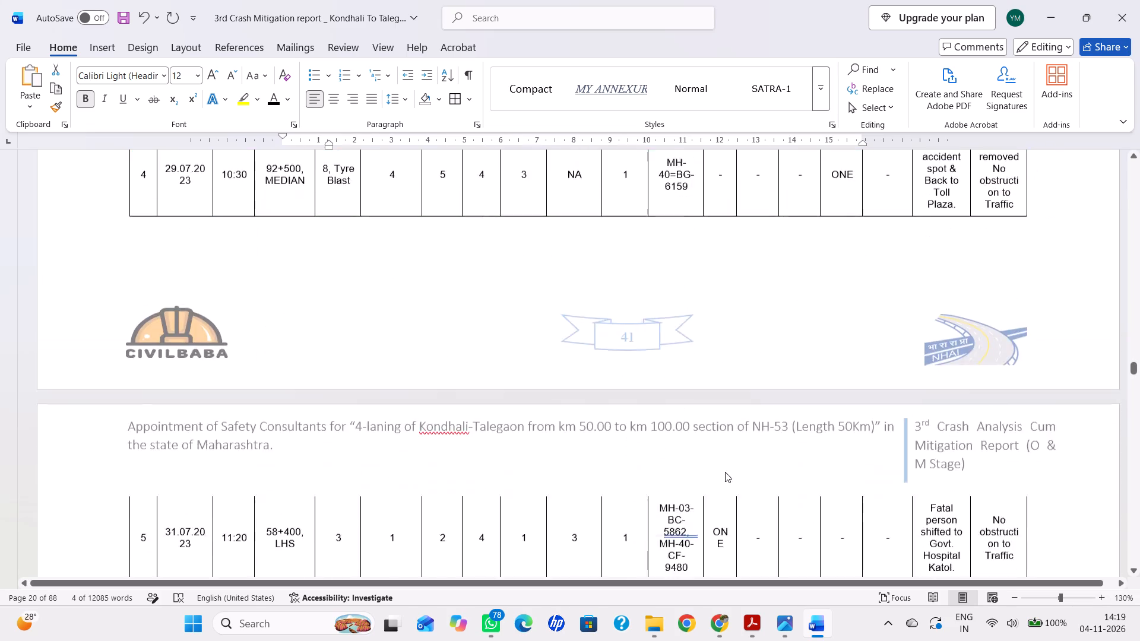
{"action": "scroll", "coordinate": [725, 472], "scroll_direction": "down", "scroll_amount": 9}
{"action": "scroll", "coordinate": [725, 472], "scroll_direction": "up", "scroll_amount": 1}
{"action": "scroll", "coordinate": [724, 488], "scroll_direction": "down", "scroll_amount": 20}
{"action": "scroll", "coordinate": [724, 488], "scroll_direction": "down", "scroll_amount": 20}
{"action": "scroll", "coordinate": [724, 488], "scroll_direction": "down", "scroll_amount": 20}
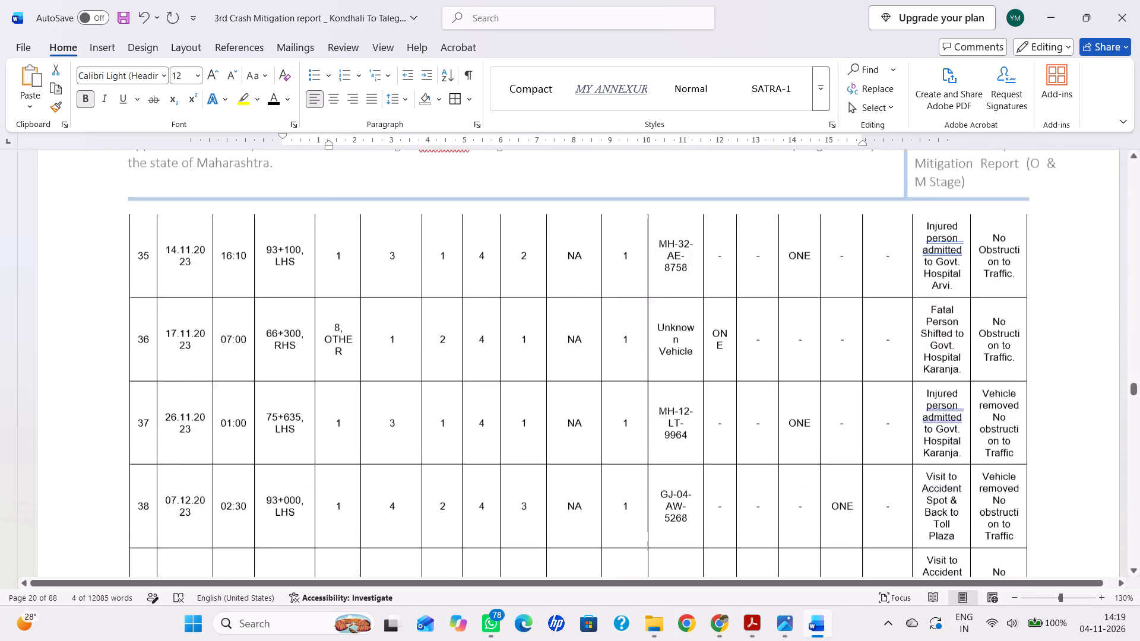
{"action": "left_click_drag", "start_coordinate": [1133, 397], "coordinate": [1135, 403]}
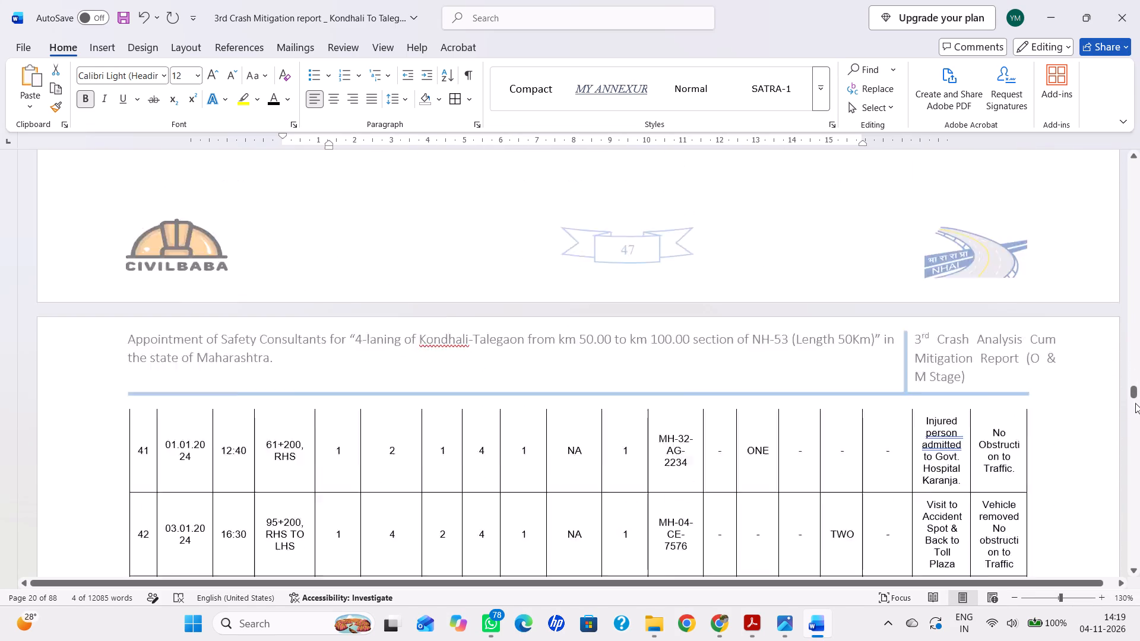
{"action": "left_click_drag", "start_coordinate": [1135, 403], "coordinate": [1139, 485]}
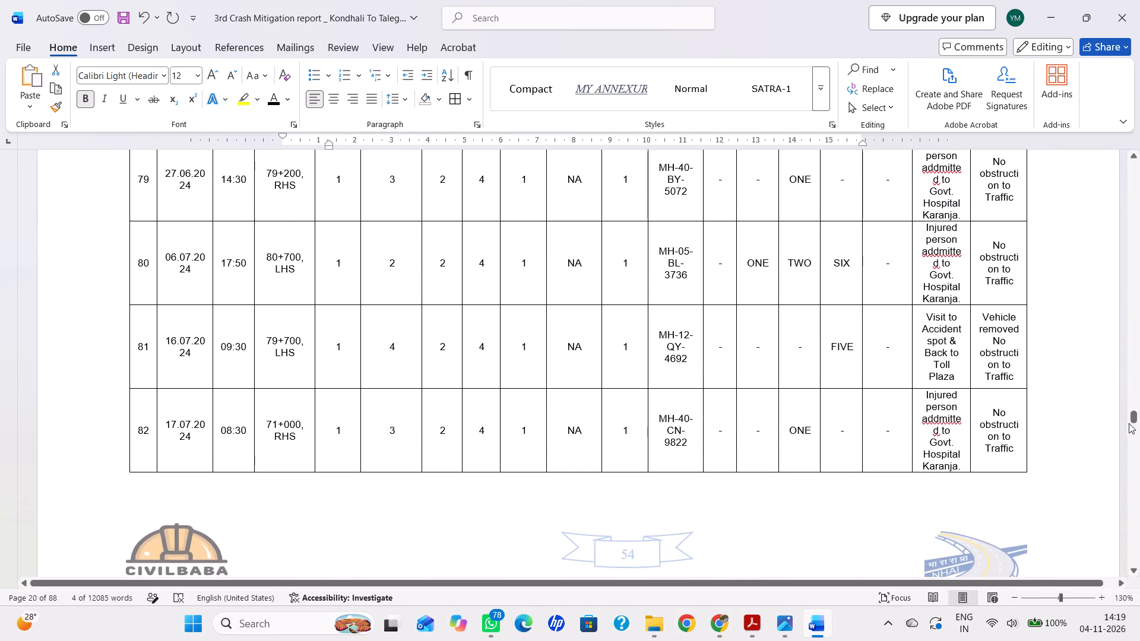
{"action": "left_click_drag", "start_coordinate": [1130, 421], "coordinate": [1139, 545]}
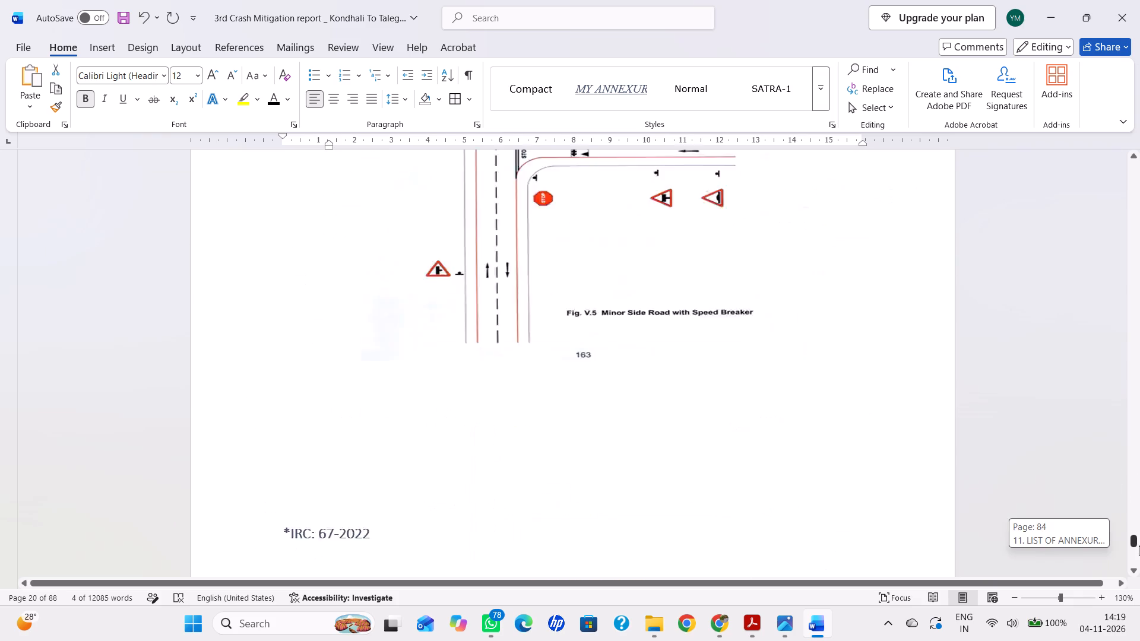
Return to the start of the report and update the entire Table of Contents.
{"action": "left_click_drag", "start_coordinate": [1139, 545], "coordinate": [1132, 362]}
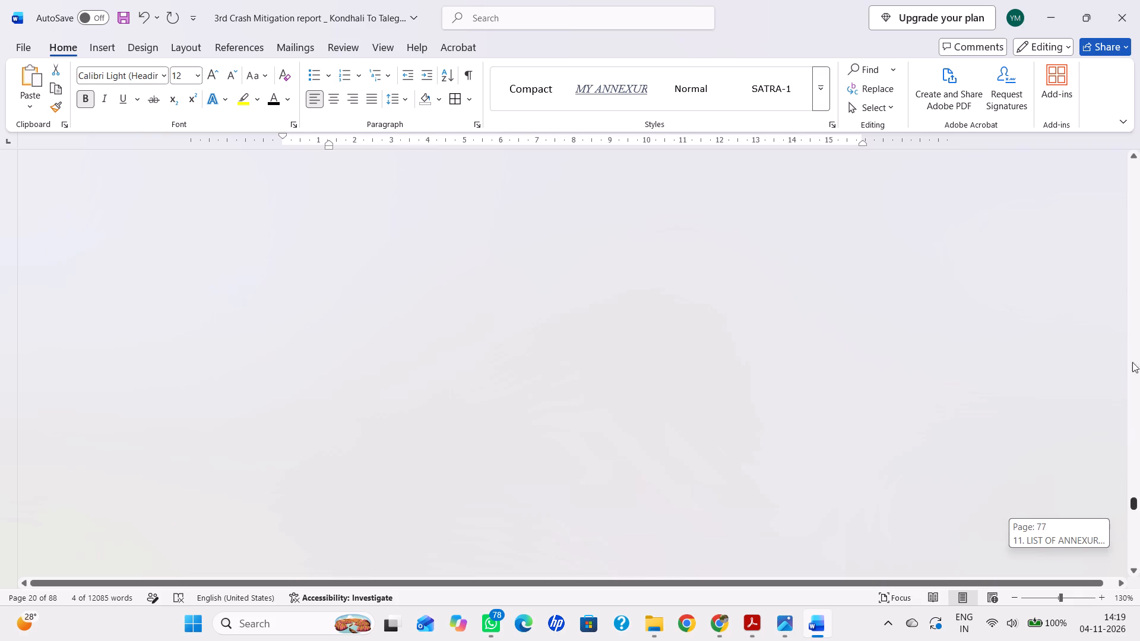
{"action": "left_click_drag", "start_coordinate": [1132, 362], "coordinate": [1130, 97]}
{"action": "scroll", "coordinate": [861, 407], "scroll_direction": "down", "scroll_amount": 19}
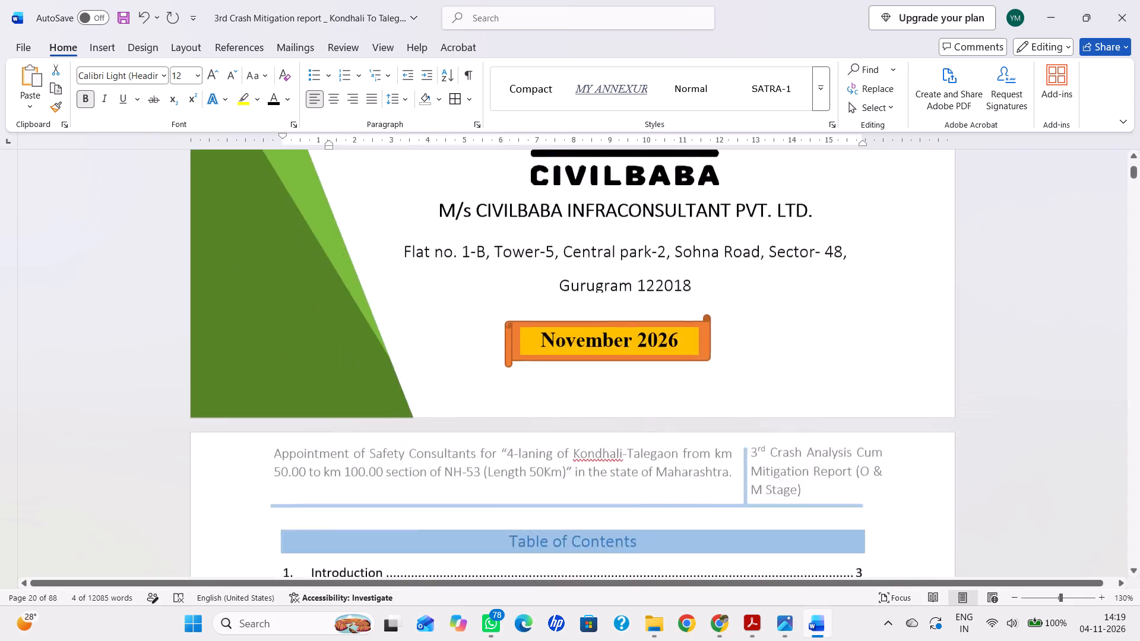
{"action": "scroll", "coordinate": [758, 542], "scroll_direction": "down", "scroll_amount": 14}
{"action": "scroll", "coordinate": [688, 469], "scroll_direction": "up", "scroll_amount": 8}
{"action": "left_click", "coordinate": [392, 348]}
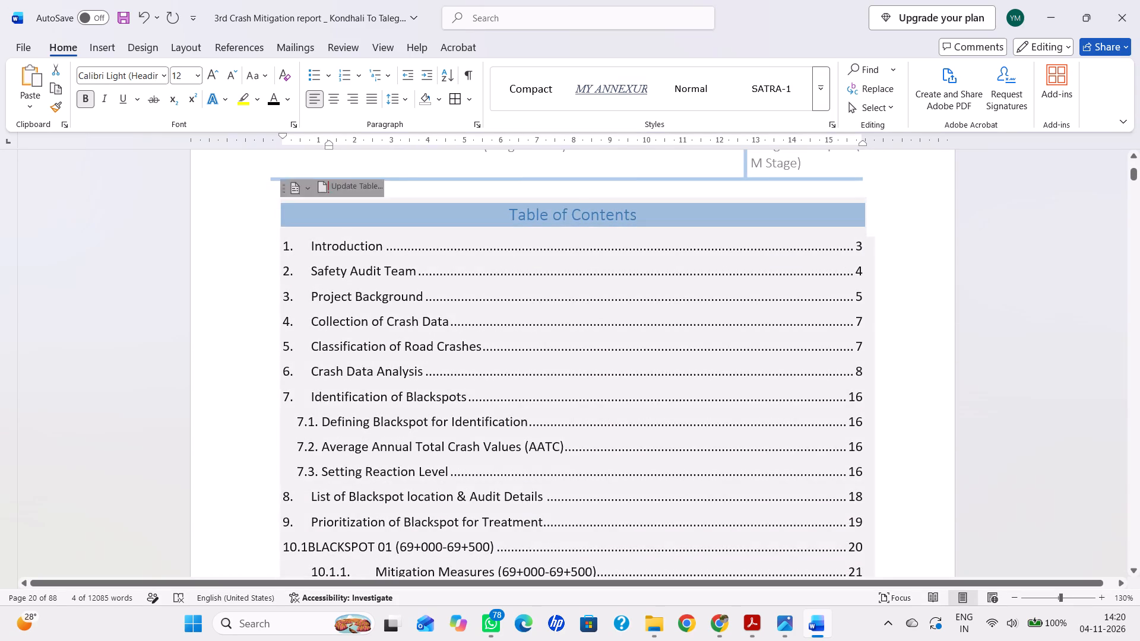
{"action": "left_click", "coordinate": [341, 192]}
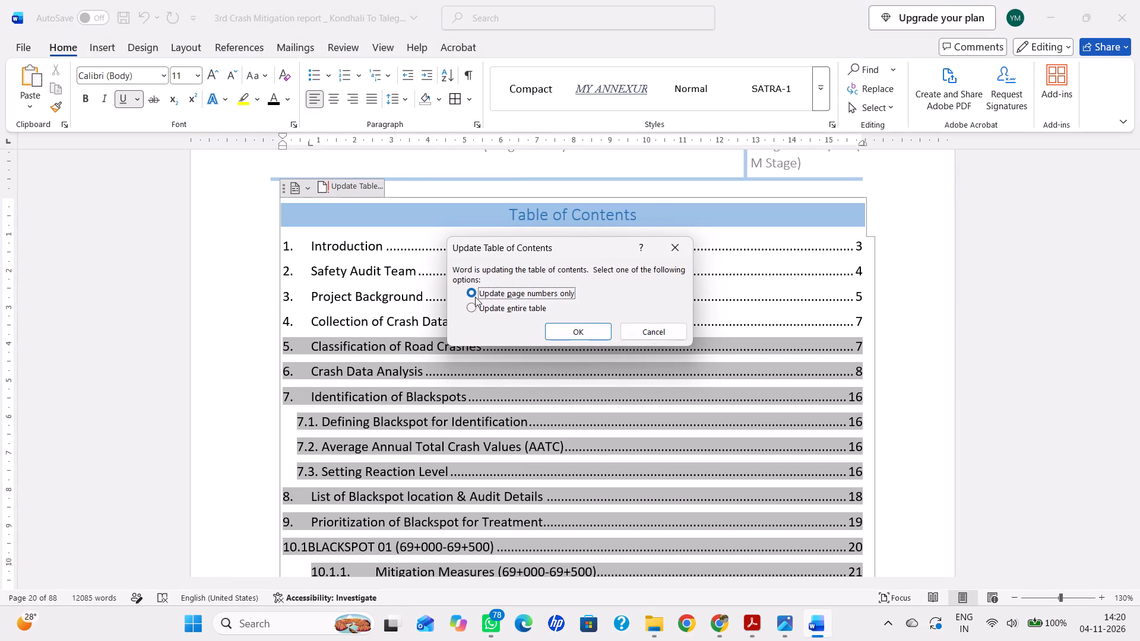
{"action": "left_click", "coordinate": [508, 307]}
{"action": "left_click", "coordinate": [556, 331]}
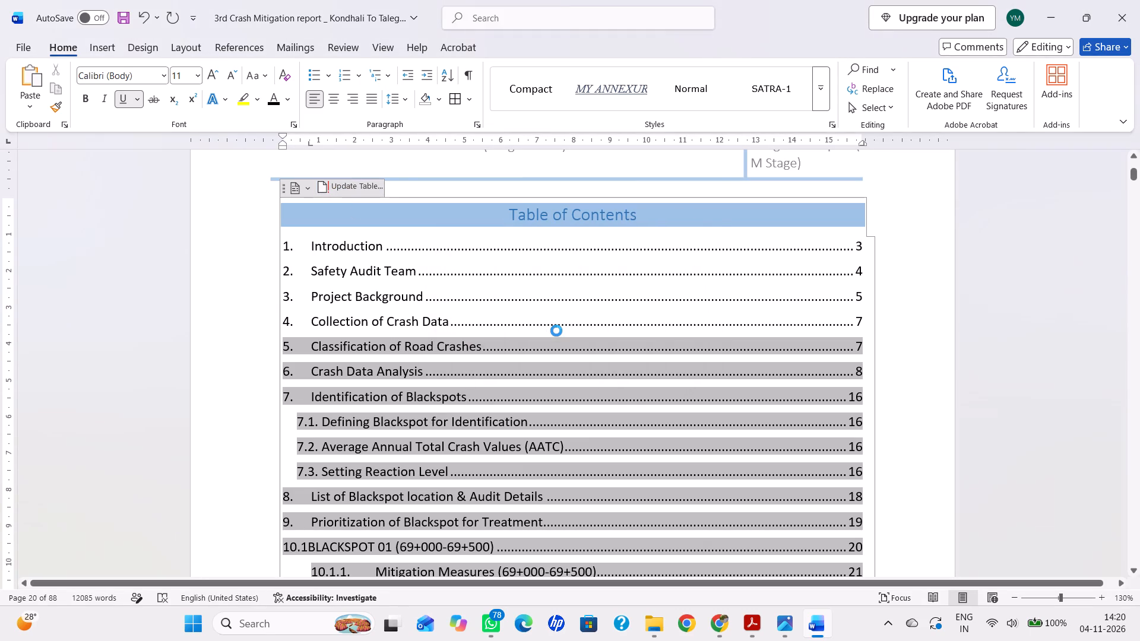
Remove the bold formatting from all Table of Contents entries, from Introduction to LIST OF ANNEXURES.
{"action": "scroll", "coordinate": [522, 405], "scroll_direction": "down", "scroll_amount": 4}
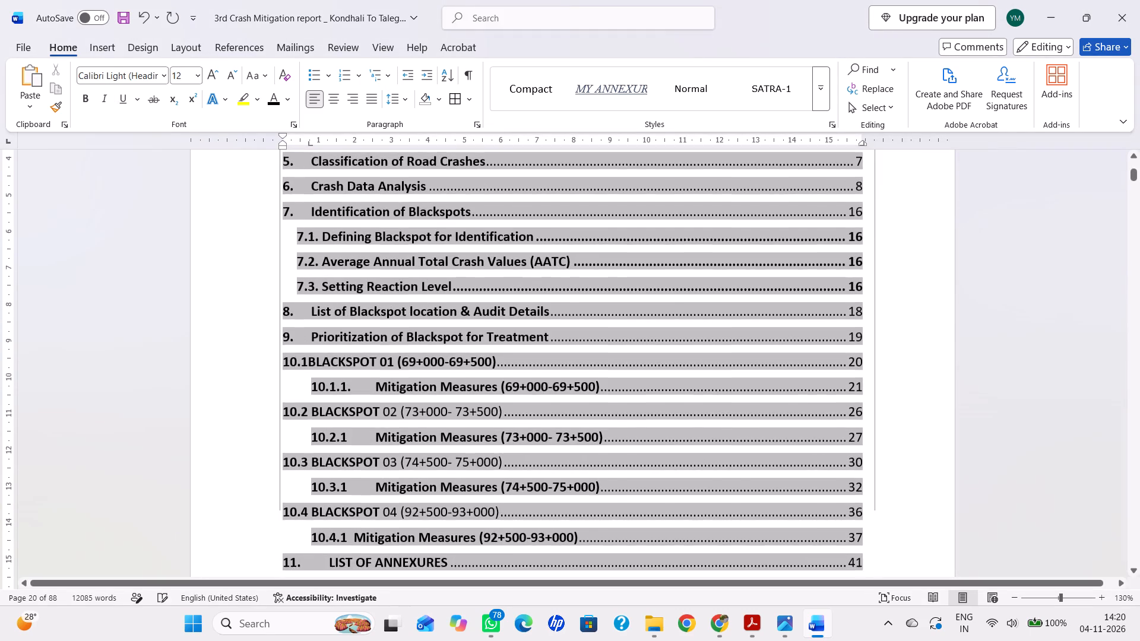
{"action": "scroll", "coordinate": [375, 300], "scroll_direction": "up", "scroll_amount": 2}
{"action": "scroll", "coordinate": [289, 169], "scroll_direction": "up", "scroll_amount": 1}
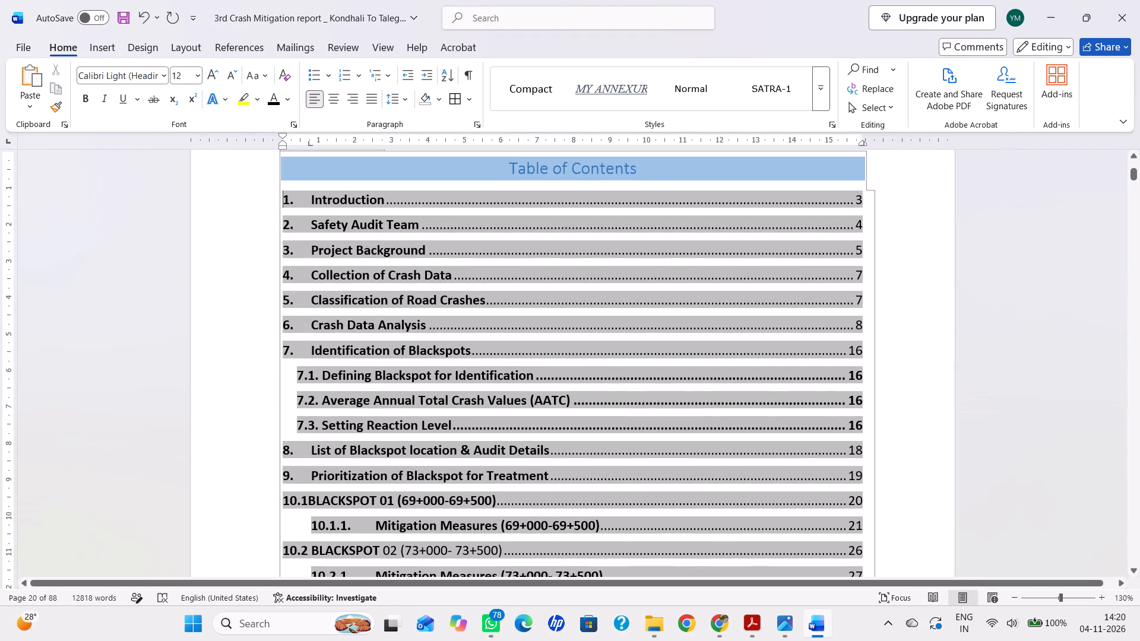
{"action": "left_click_drag", "start_coordinate": [309, 192], "coordinate": [422, 564]}
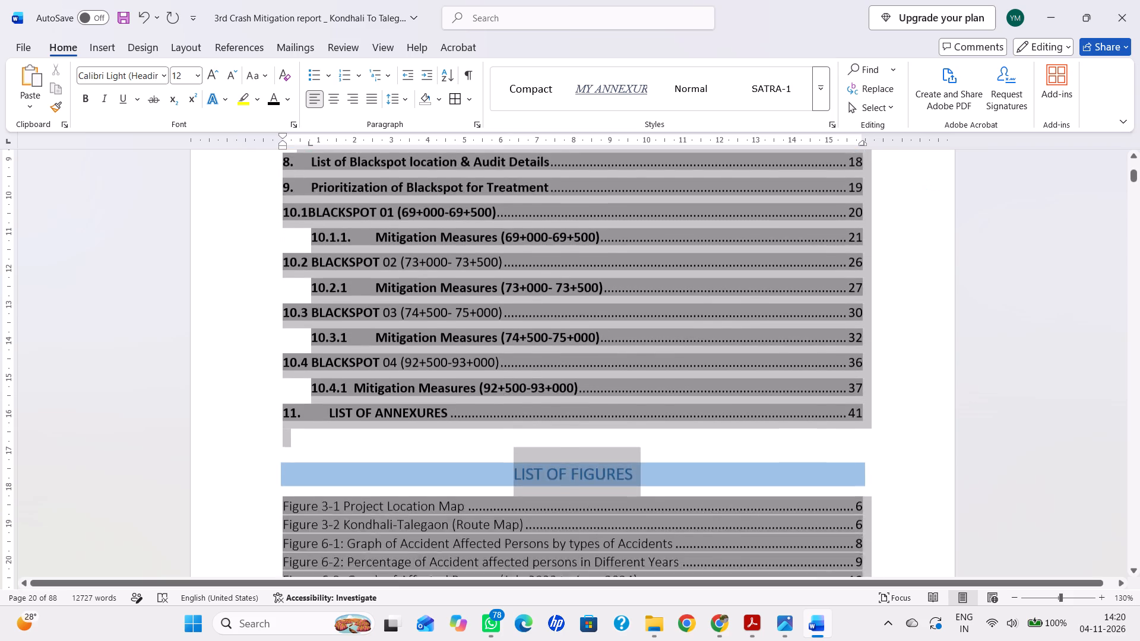
{"action": "left_click_drag", "start_coordinate": [422, 564], "coordinate": [443, 386]}
{"action": "key", "text": "ctrl+b"}
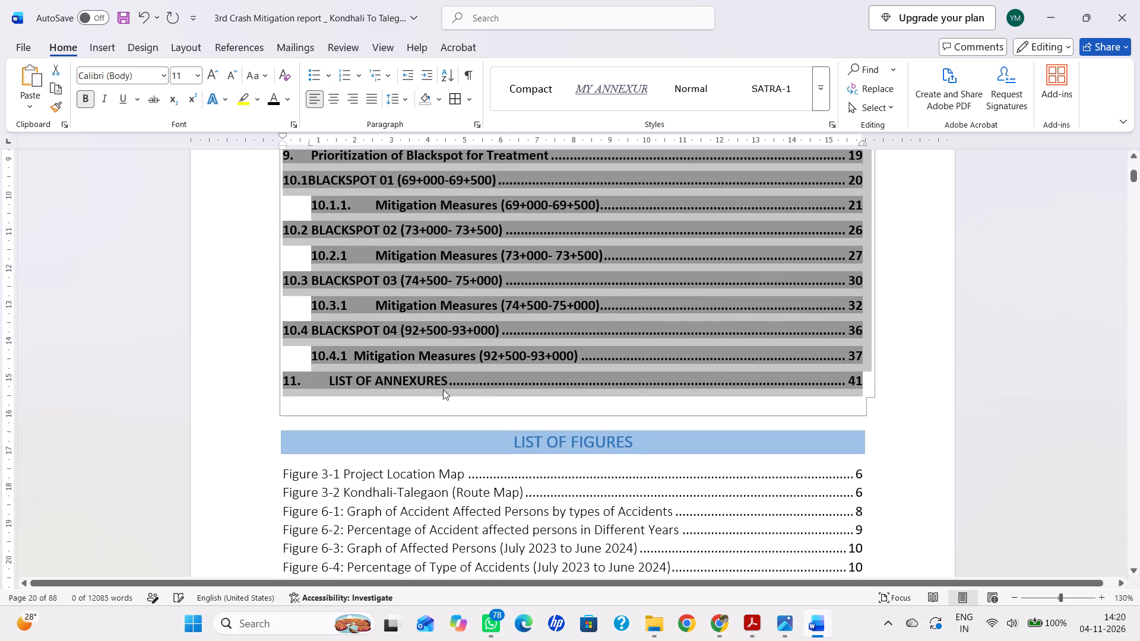
{"action": "key", "text": "ctrl+b"}
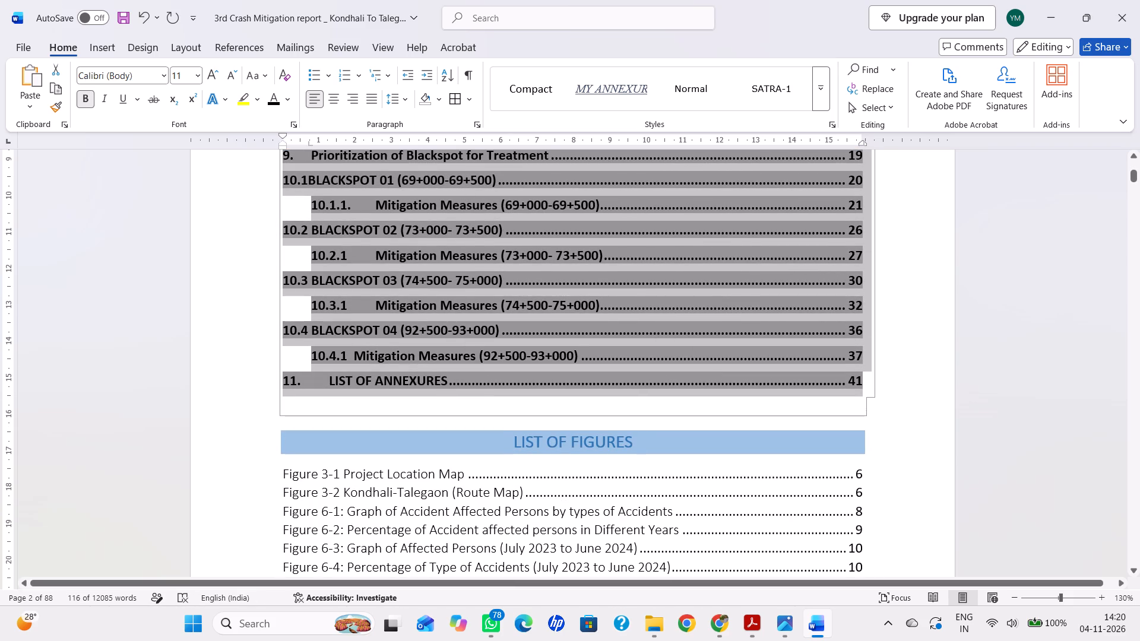
Update the entire table of figures under the LIST OF FIGURES heading.
{"action": "scroll", "coordinate": [443, 389], "scroll_direction": "down", "scroll_amount": 4}
{"action": "left_click", "coordinate": [443, 389]}
{"action": "right_click", "coordinate": [438, 383]}
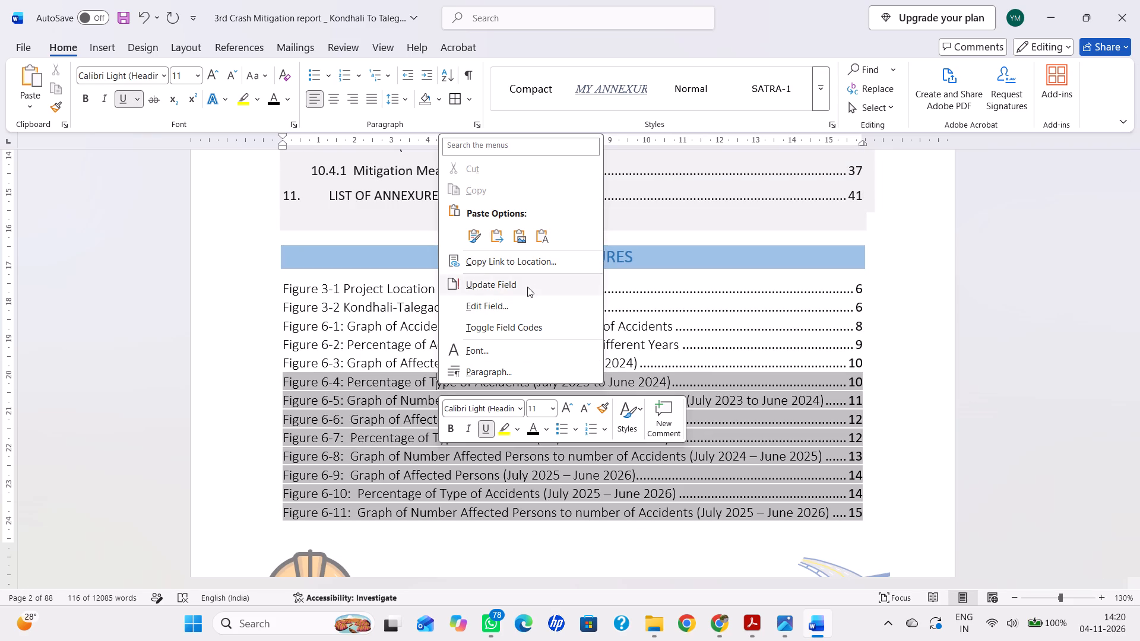
{"action": "left_click", "coordinate": [527, 287]}
{"action": "left_click", "coordinate": [522, 316]}
{"action": "left_click", "coordinate": [526, 310]}
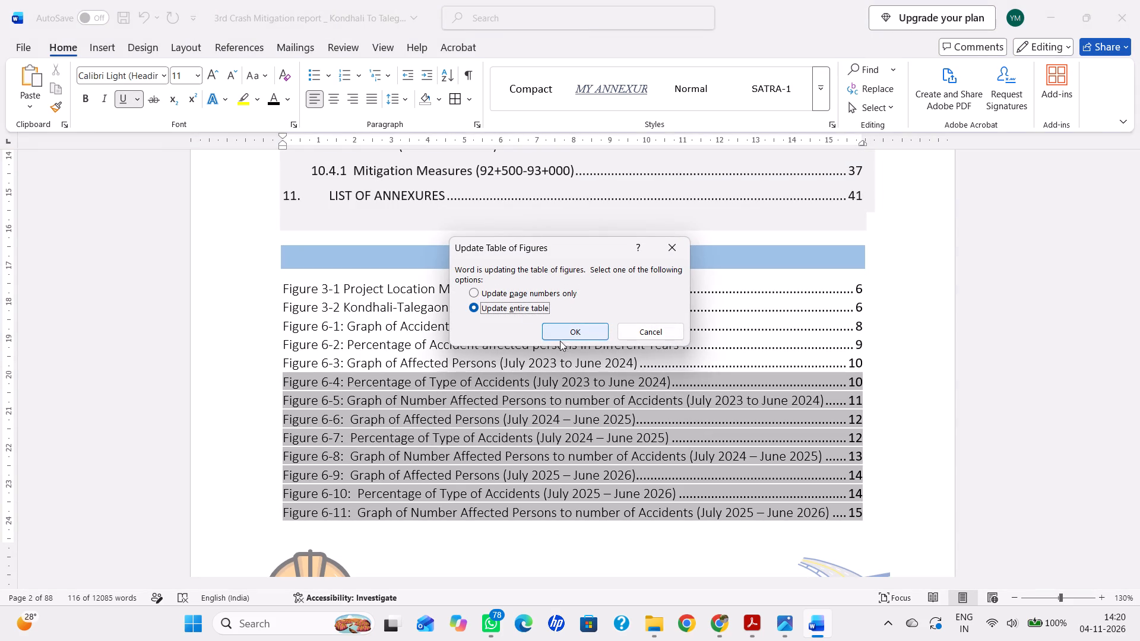
{"action": "left_click", "coordinate": [568, 334]}
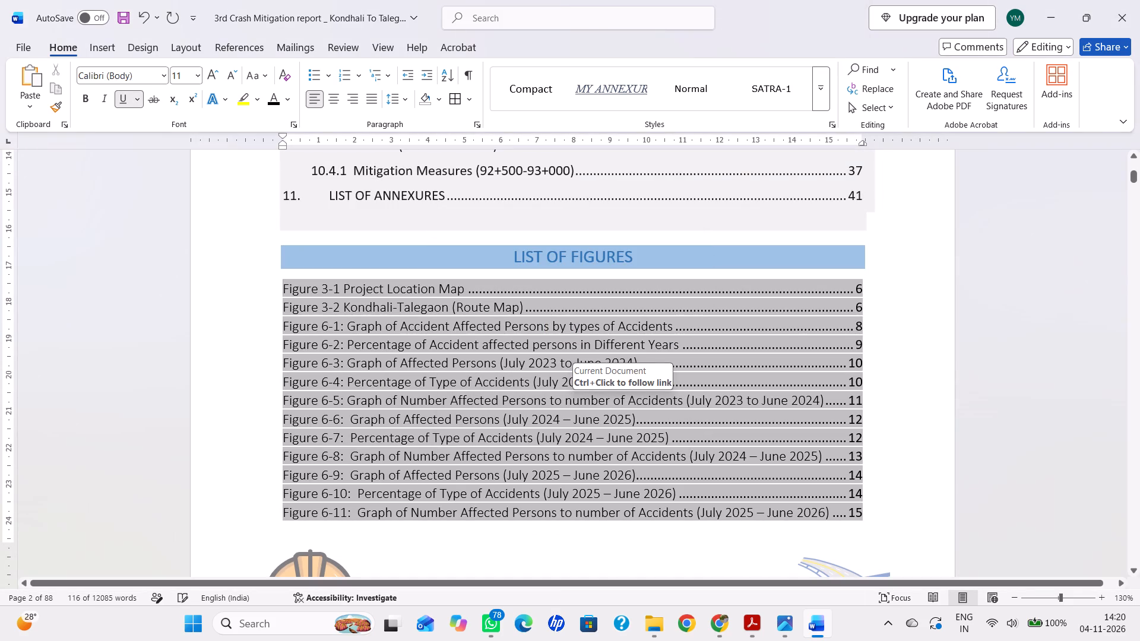
Update the entire table of entries under the LIST OF TABLES heading.
{"action": "scroll", "coordinate": [569, 392], "scroll_direction": "down", "scroll_amount": 11}
{"action": "left_click", "coordinate": [521, 367]}
{"action": "right_click", "coordinate": [521, 367]}
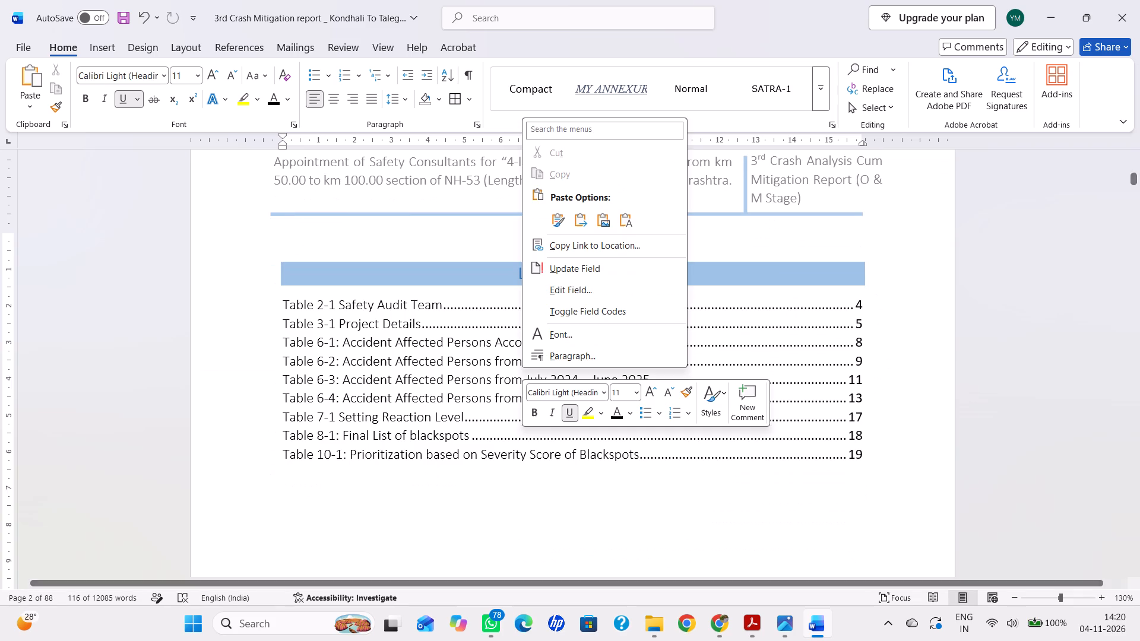
{"action": "left_click", "coordinate": [607, 274]}
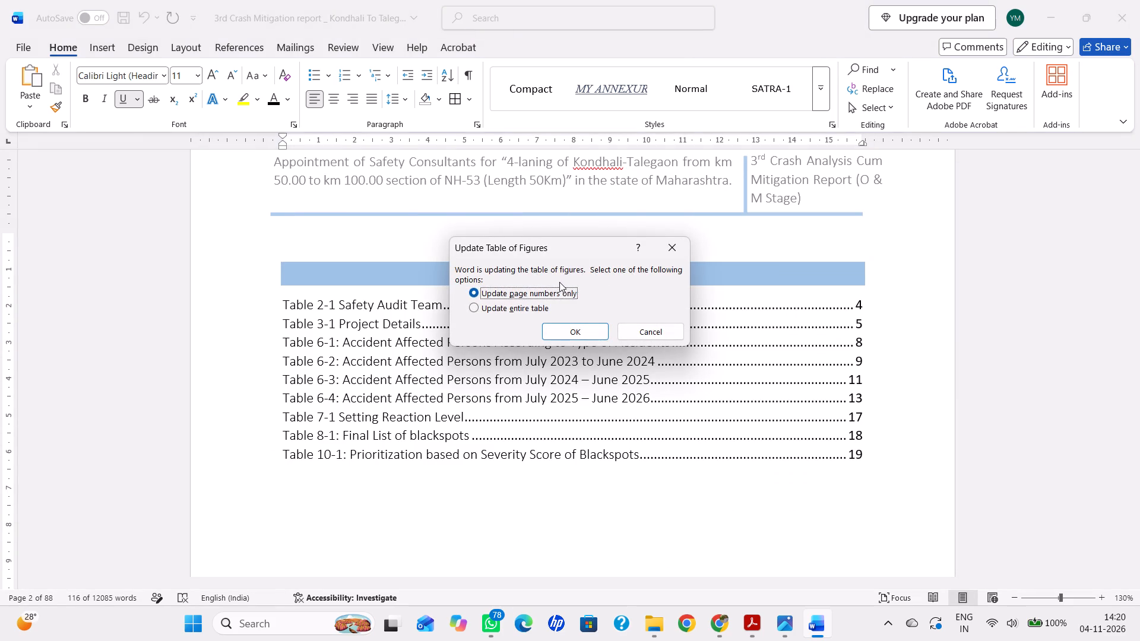
{"action": "left_click", "coordinate": [540, 310]}
{"action": "left_click", "coordinate": [574, 336]}
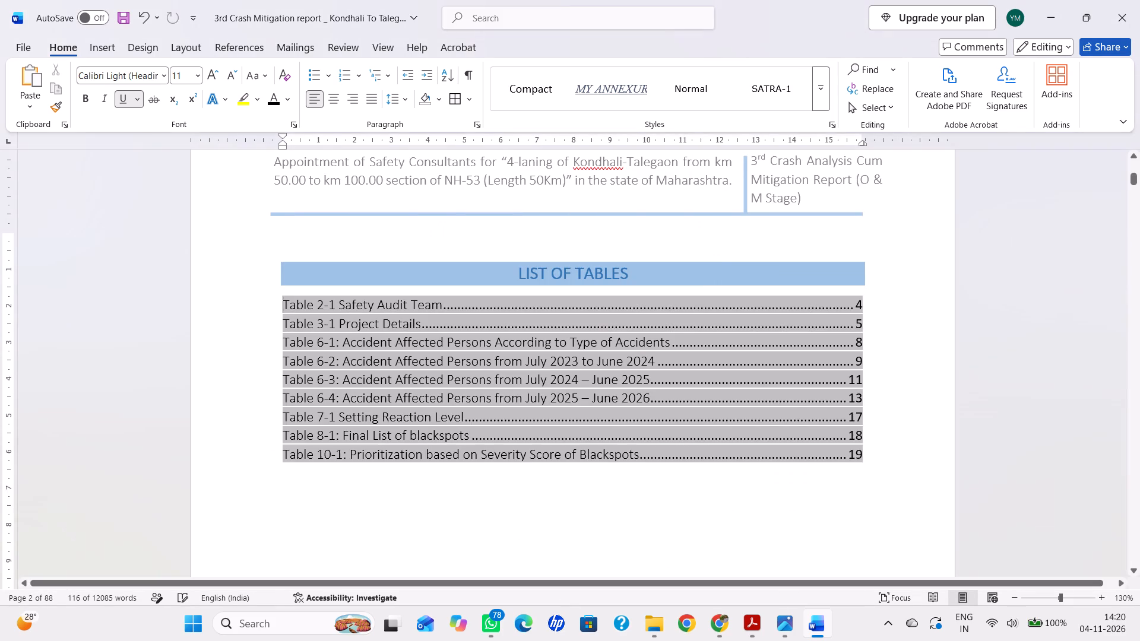
Delete the empty line above the LIST OF TABLES heading.
{"action": "left_click", "coordinate": [543, 249]}
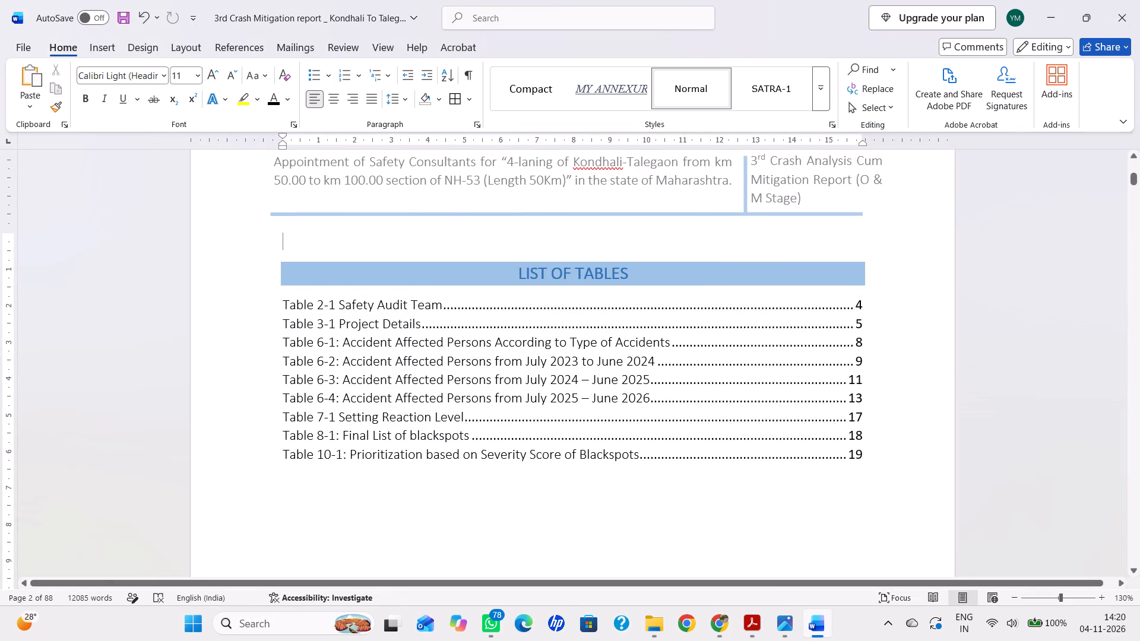
{"action": "key", "text": "BackSpace"}
Insert an empty line before the 1. Introduction heading to move it onto the next page, and return to the contents list.
{"action": "scroll", "coordinate": [542, 271], "scroll_direction": "down", "scroll_amount": 20}
{"action": "scroll", "coordinate": [542, 271], "scroll_direction": "down", "scroll_amount": 3}
{"action": "scroll", "coordinate": [559, 298], "scroll_direction": "up", "scroll_amount": 6}
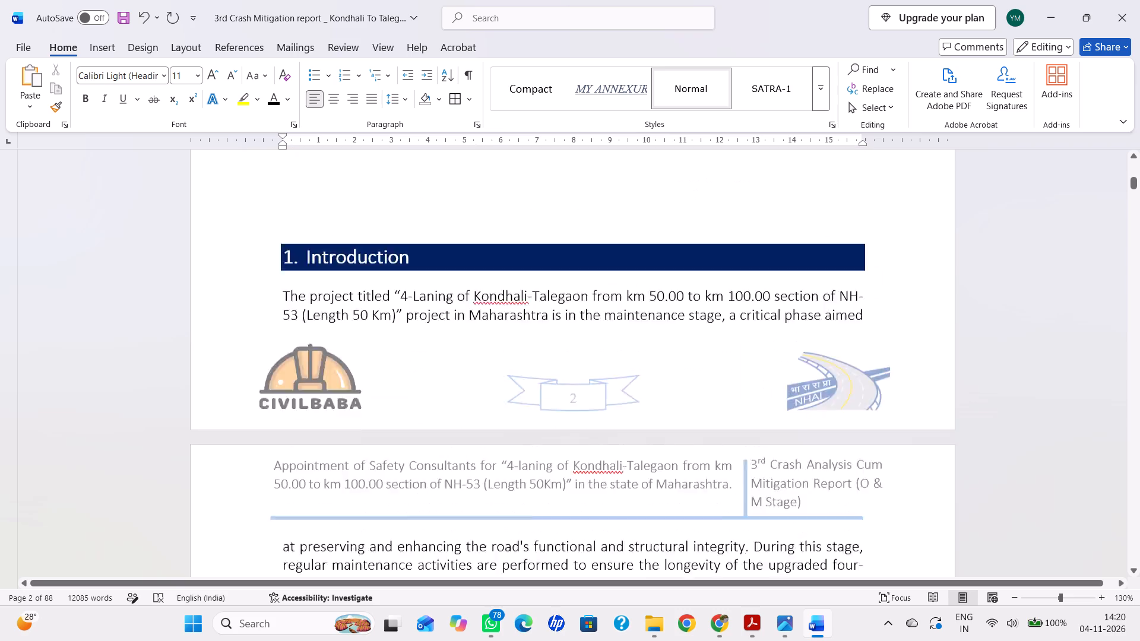
{"action": "left_click", "coordinate": [482, 275]}
{"action": "key", "text": "Return"}
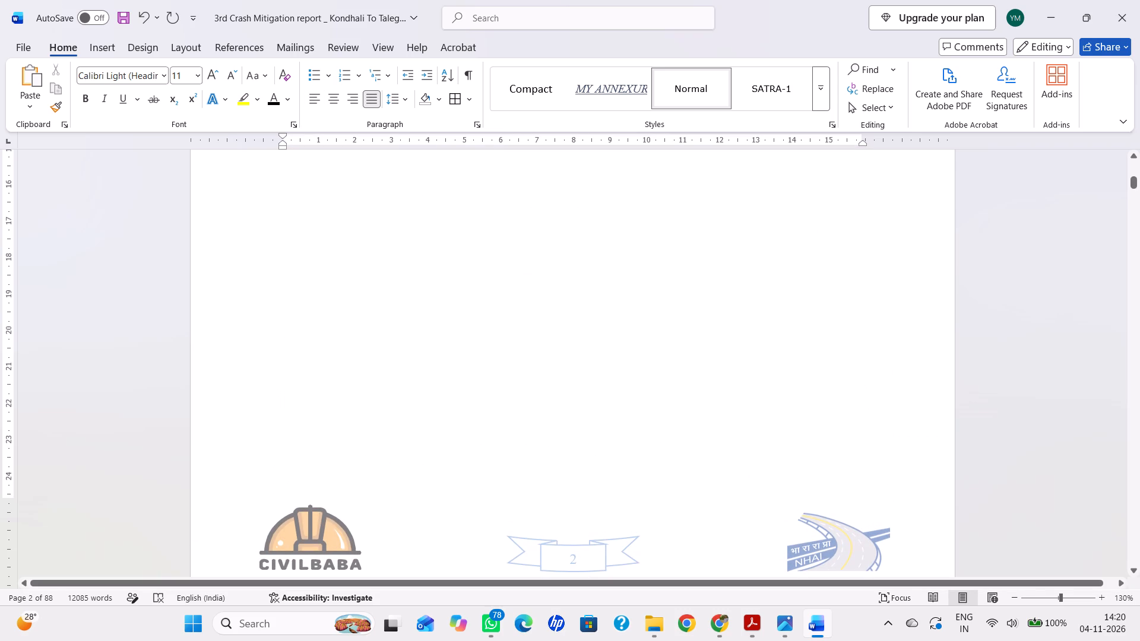
{"action": "scroll", "coordinate": [528, 319], "scroll_direction": "up", "scroll_amount": 20}
{"action": "scroll", "coordinate": [528, 319], "scroll_direction": "up", "scroll_amount": 11}
{"action": "scroll", "coordinate": [563, 364], "scroll_direction": "up", "scroll_amount": 6}
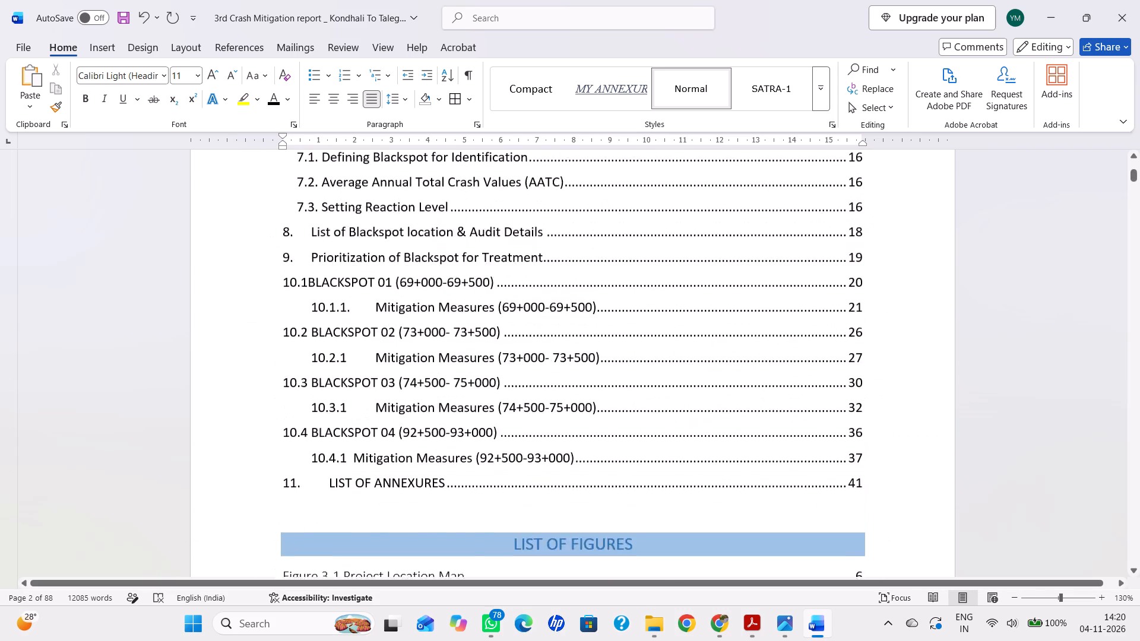
Update the Table of Contents with the page numbers only option.
{"action": "left_click", "coordinate": [531, 297]}
{"action": "right_click", "coordinate": [531, 297]}
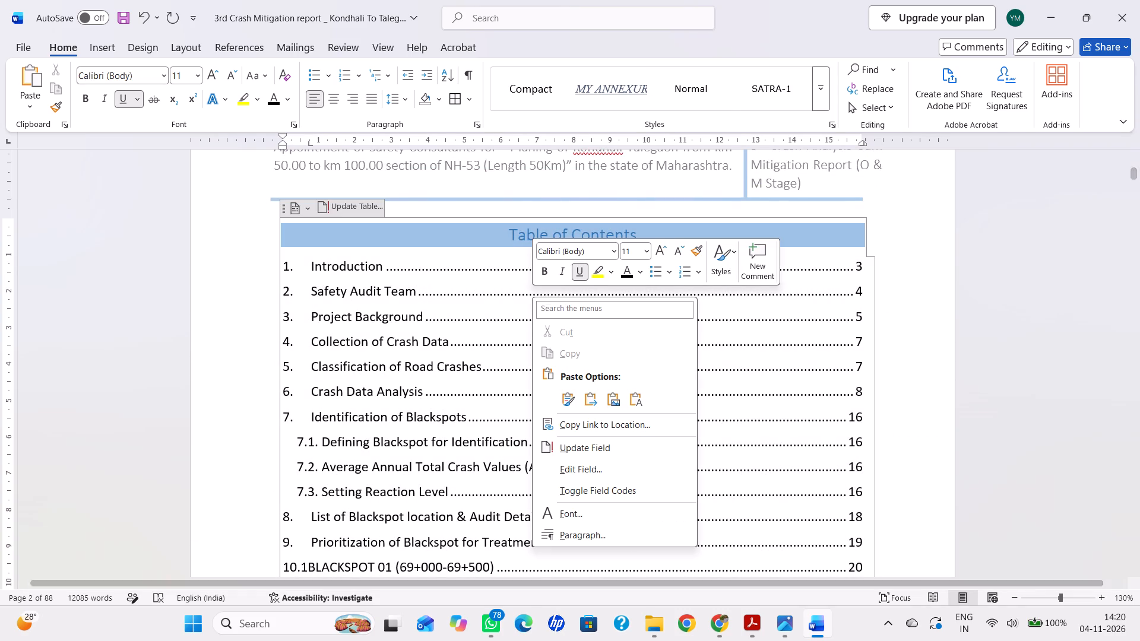
{"action": "left_click", "coordinate": [587, 442]}
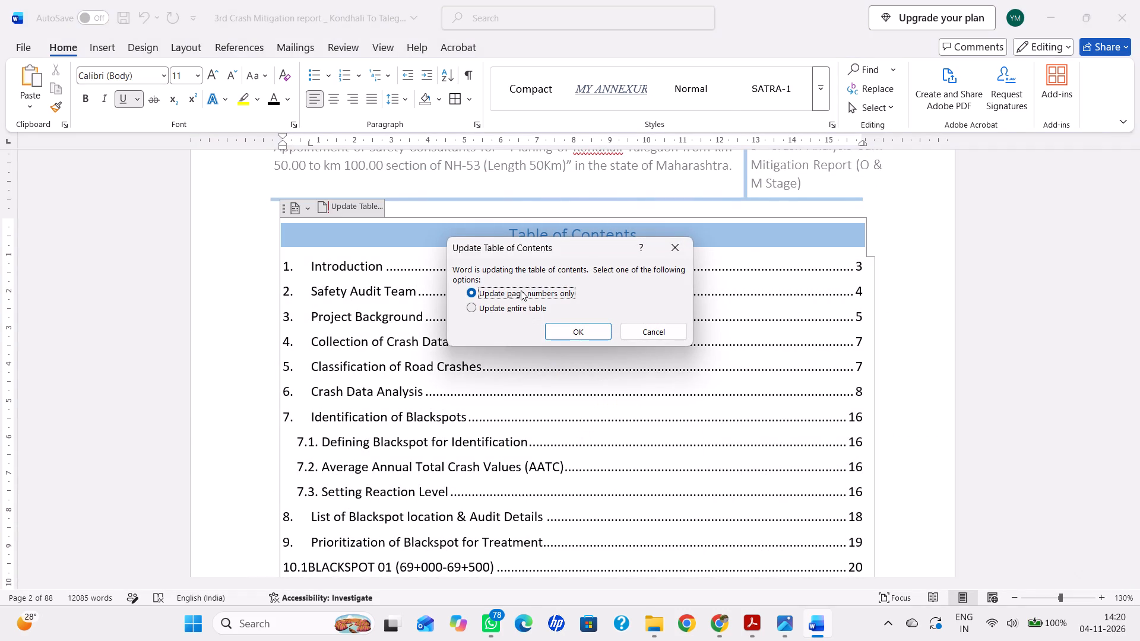
{"action": "left_click", "coordinate": [570, 331]}
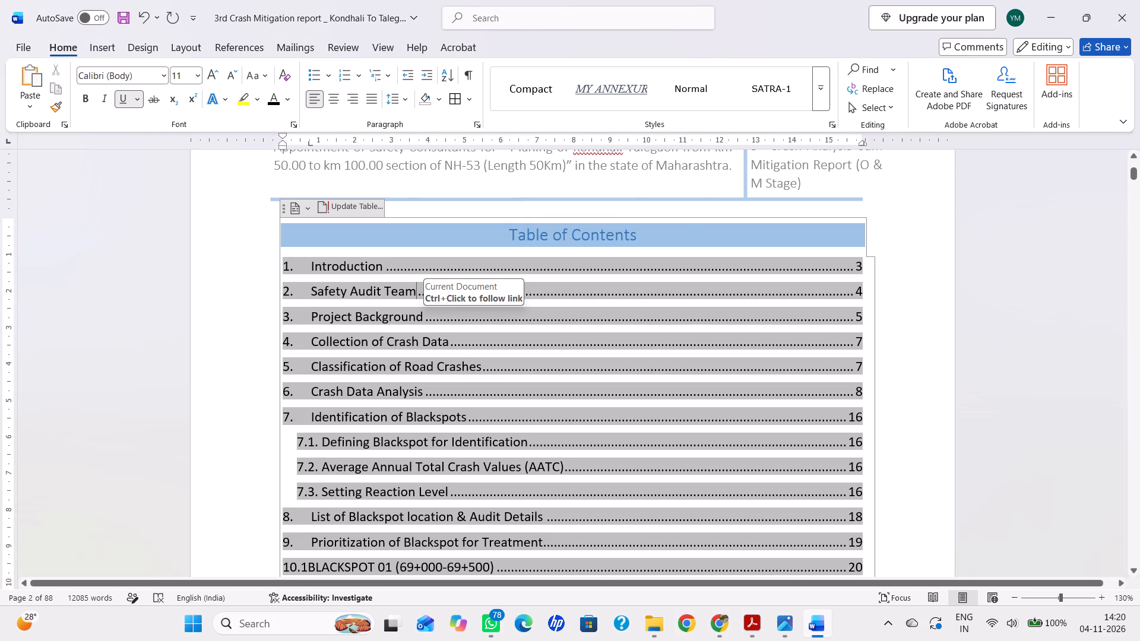
Save the Kondhali to Talegoan crash mitigation report and close it.
{"action": "key", "text": "ctrl+s"}
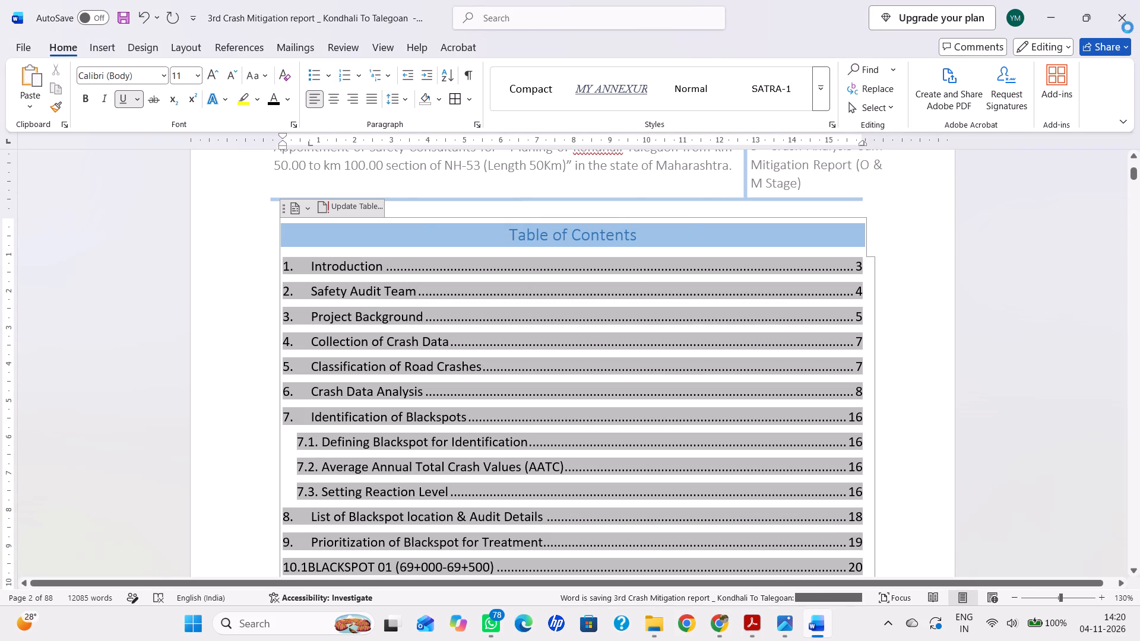
{"action": "left_click", "coordinate": [1122, 18]}
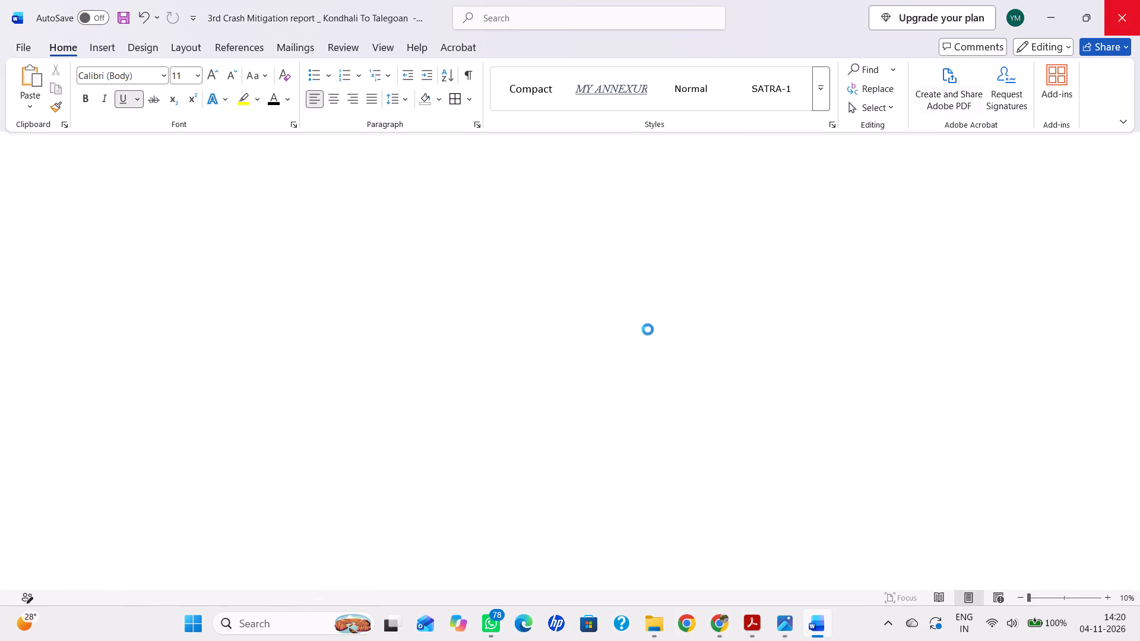
In File Explorer, open the document "3rd Crash Mitigation report_Talegoan to Amravati Updated" from the yogesh amravati folder.
{"action": "left_click", "coordinate": [571, 349]}
{"action": "double_click", "coordinate": [572, 152]}
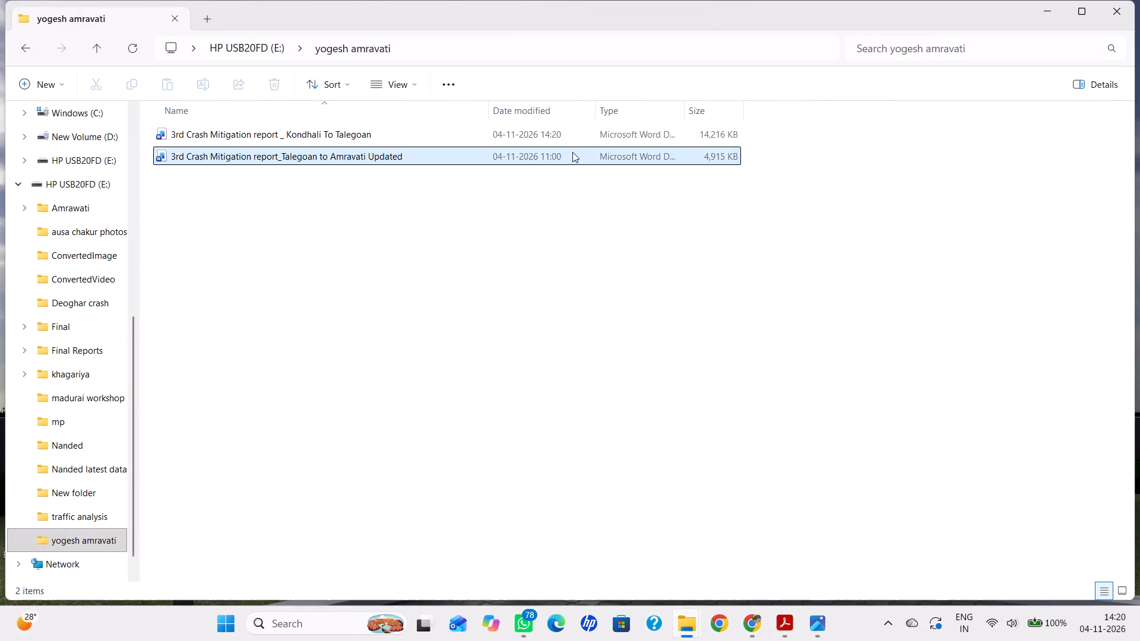
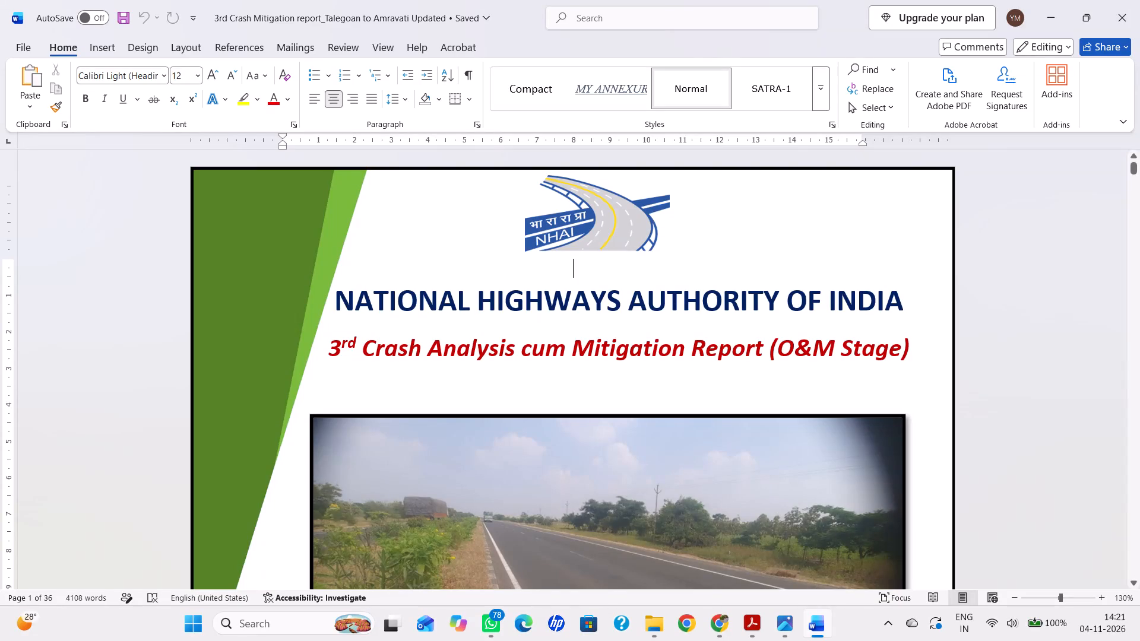
Switch to the Chrome window showing the ChatGPT conversation.
{"action": "left_click", "coordinate": [712, 640]}
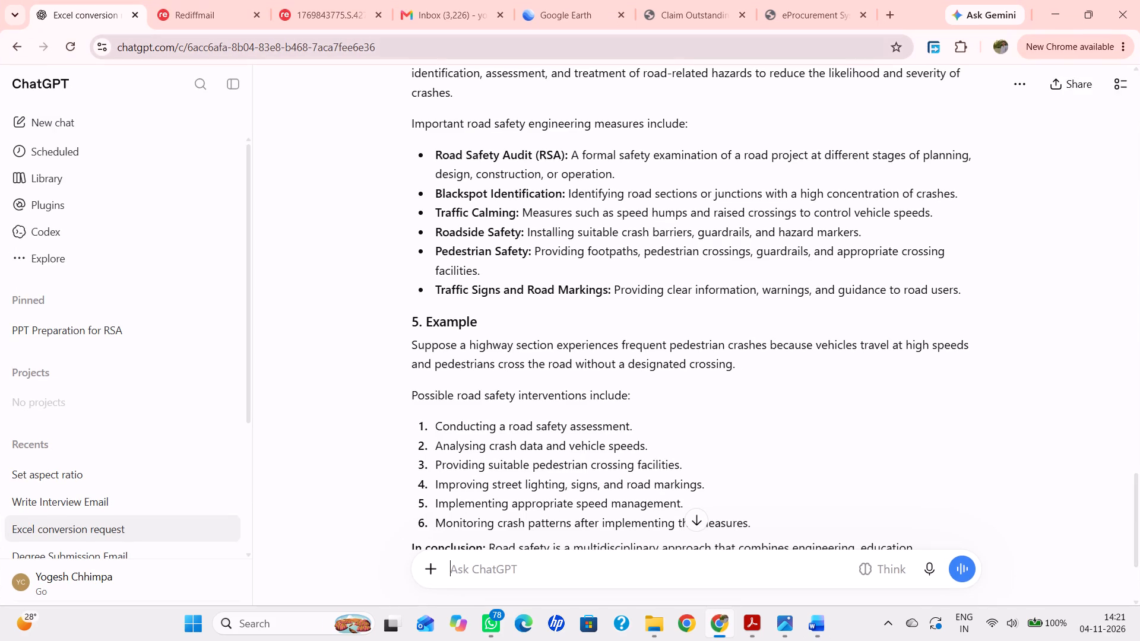
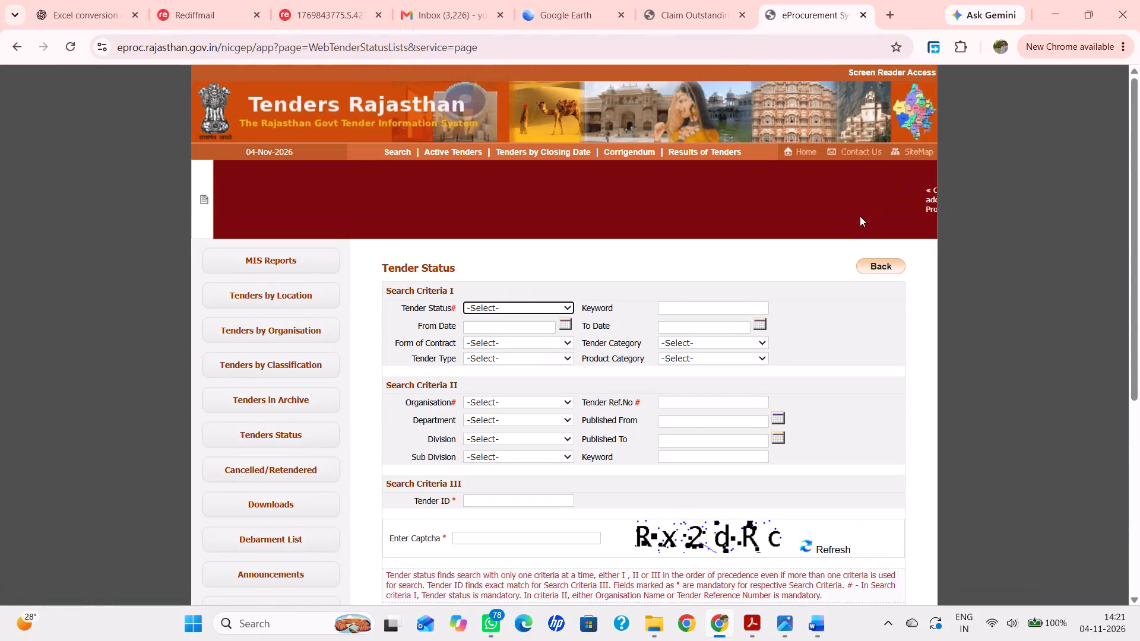
Search the Rajasthan tender status by tender ID 2026_RSHA_601311_1, completing the captcha shown.
{"action": "scroll", "coordinate": [849, 242], "scroll_direction": "down", "scroll_amount": 6}
{"action": "scroll", "coordinate": [848, 243], "scroll_direction": "up", "scroll_amount": 1}
{"action": "left_click", "coordinate": [519, 253]}
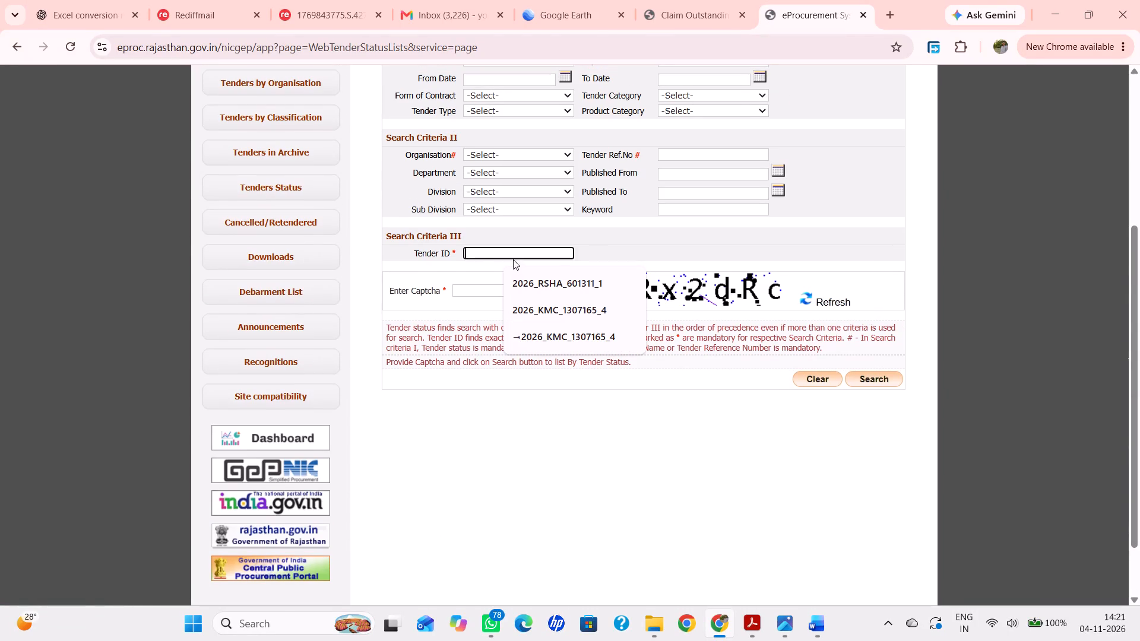
{"action": "left_click", "coordinate": [512, 279]}
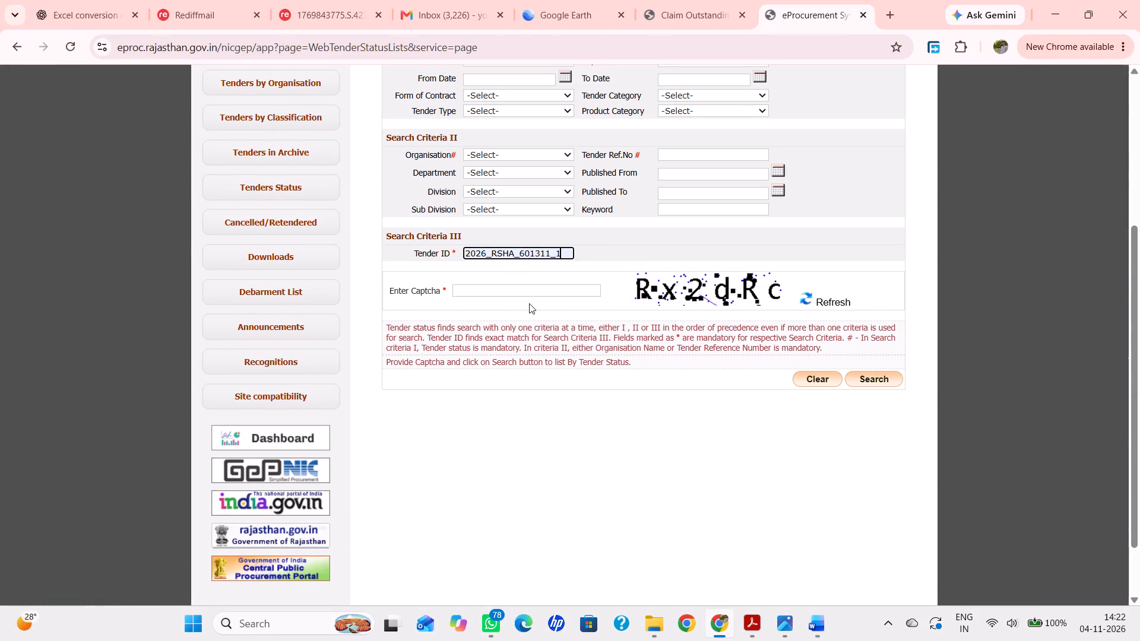
{"action": "left_click", "coordinate": [512, 288]}
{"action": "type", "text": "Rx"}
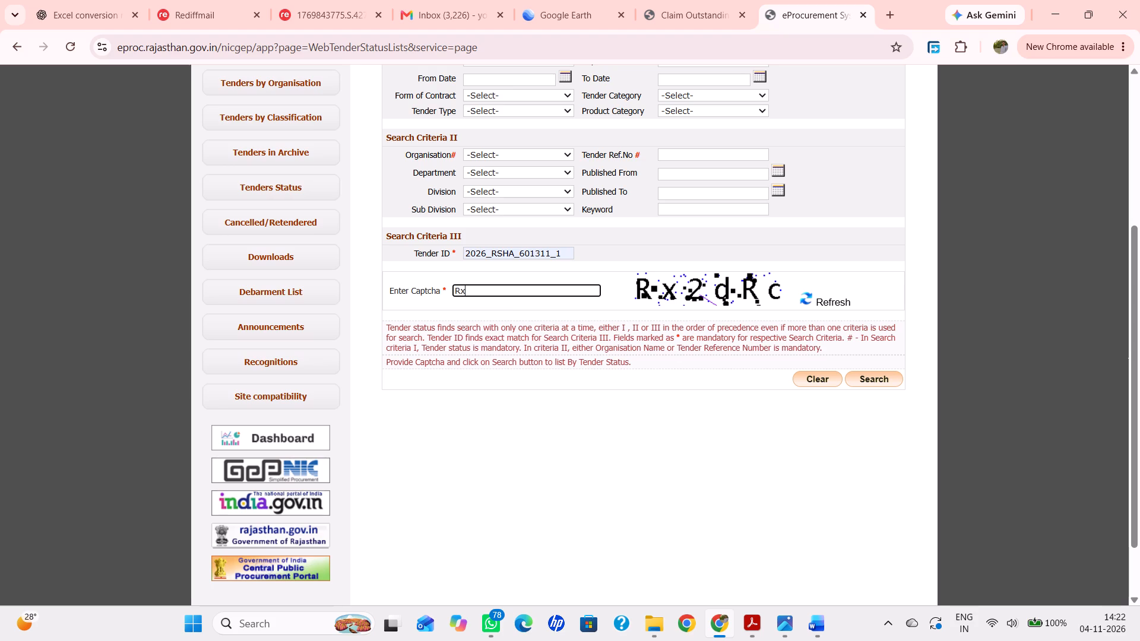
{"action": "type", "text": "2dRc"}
{"action": "left_click", "coordinate": [869, 375]}
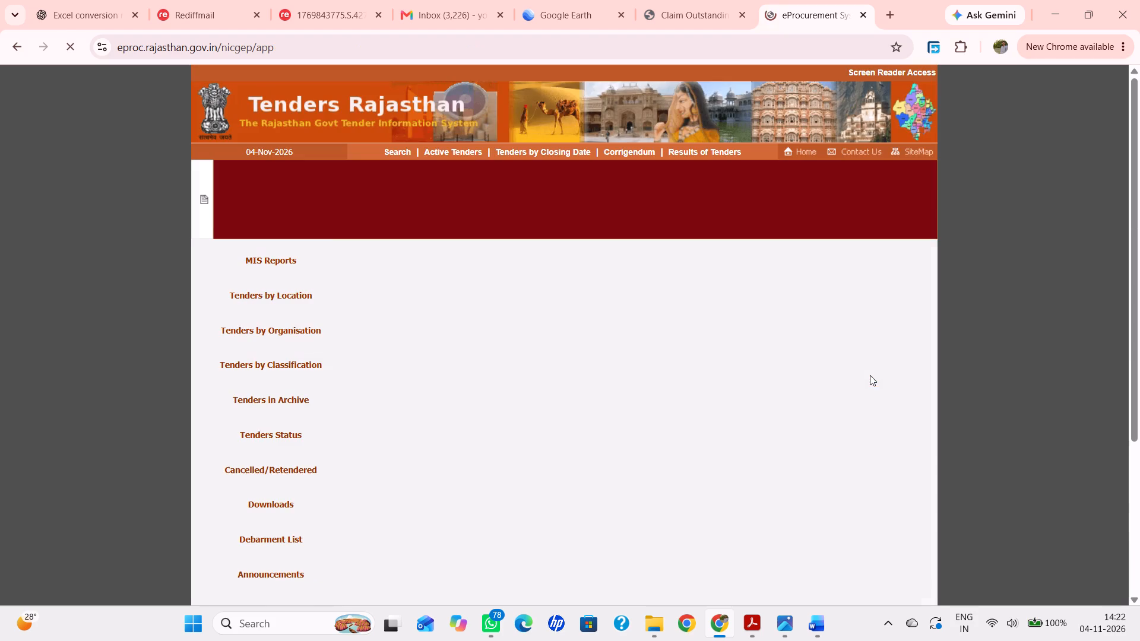
Open the status details of tender 2026_RSHA_601311_1 from the search results and check its bid stages.
{"action": "scroll", "coordinate": [864, 375], "scroll_direction": "down", "scroll_amount": 7}
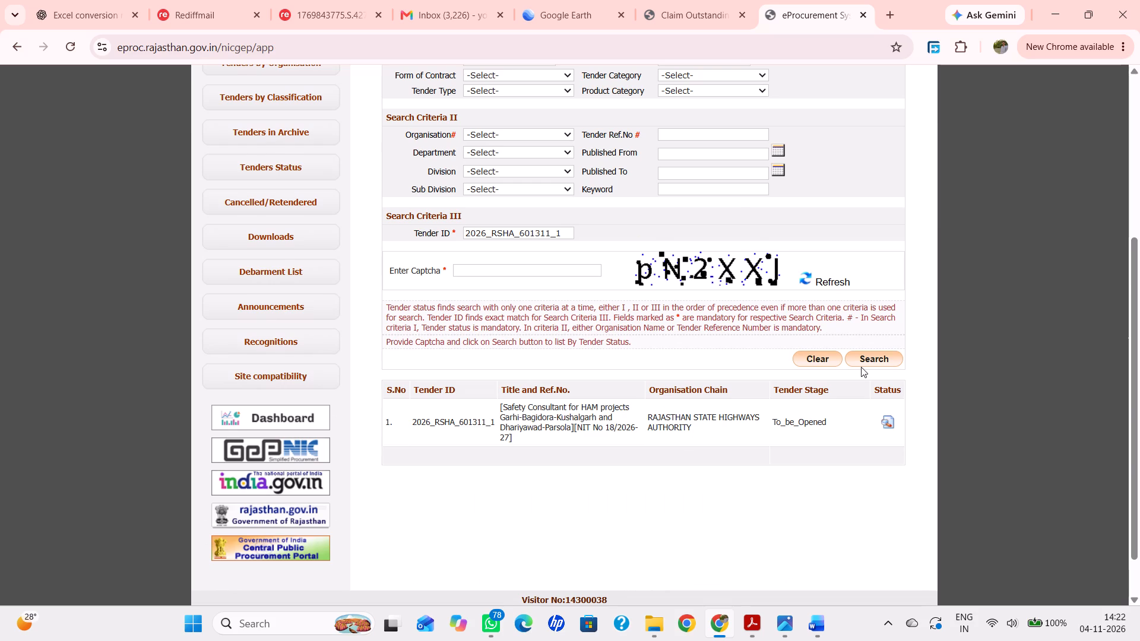
{"action": "left_click", "coordinate": [891, 367]}
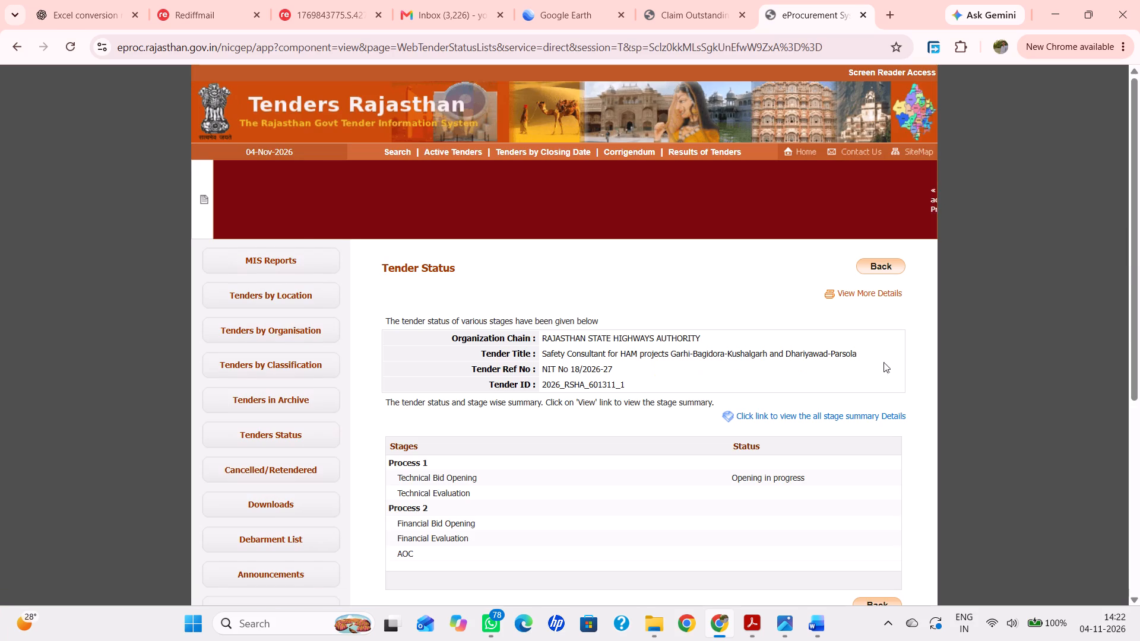
{"action": "scroll", "coordinate": [872, 362], "scroll_direction": "down", "scroll_amount": 5}
{"action": "scroll", "coordinate": [910, 277], "scroll_direction": "up", "scroll_amount": 3}
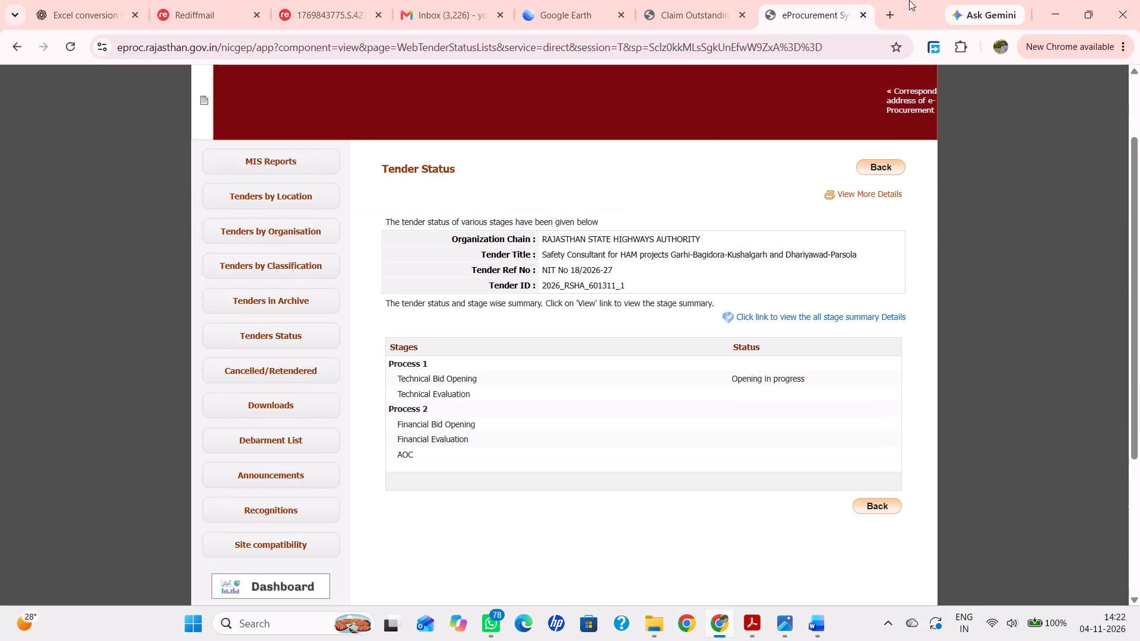
Switch to the Talegoan to Amravati report in Word and examine its cover page and the start of its contents.
{"action": "left_click", "coordinate": [1066, 0]}
{"action": "scroll", "coordinate": [566, 354], "scroll_direction": "down", "scroll_amount": 13}
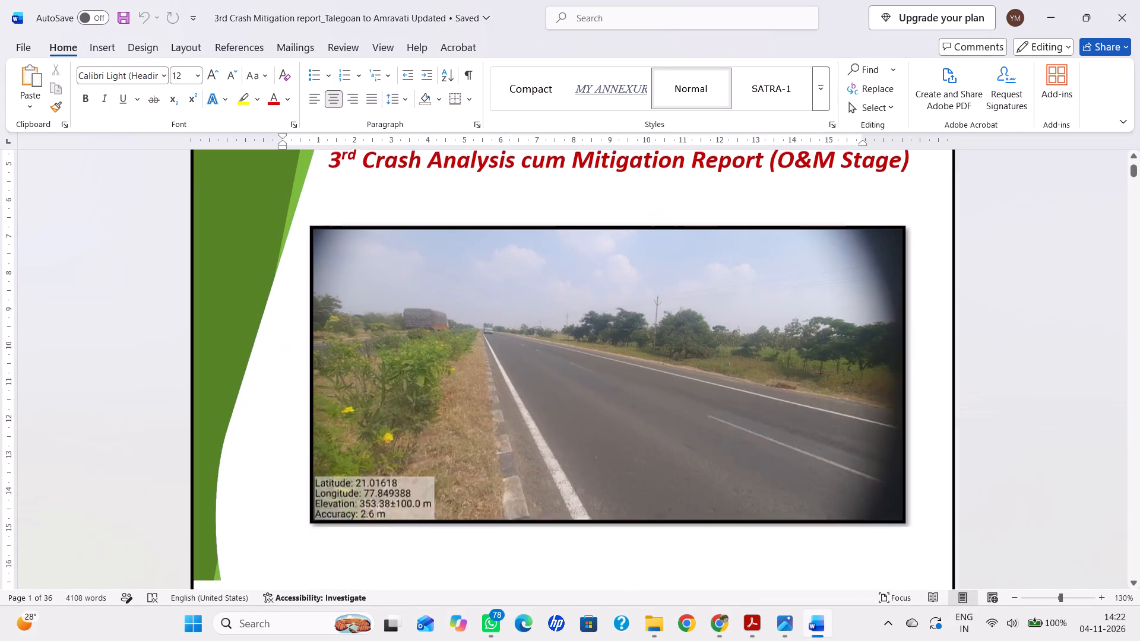
{"action": "scroll", "coordinate": [549, 300], "scroll_direction": "down", "scroll_amount": 9}
{"action": "scroll", "coordinate": [548, 295], "scroll_direction": "up", "scroll_amount": 7}
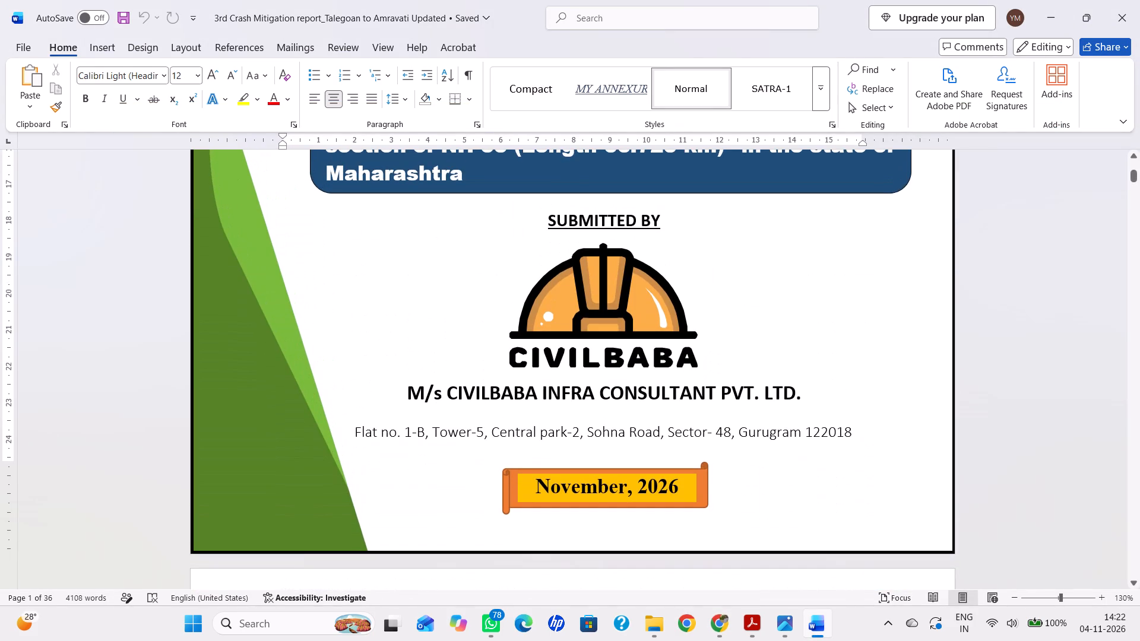
{"action": "scroll", "coordinate": [549, 296], "scroll_direction": "down", "scroll_amount": 12}
{"action": "scroll", "coordinate": [547, 288], "scroll_direction": "up", "scroll_amount": 5}
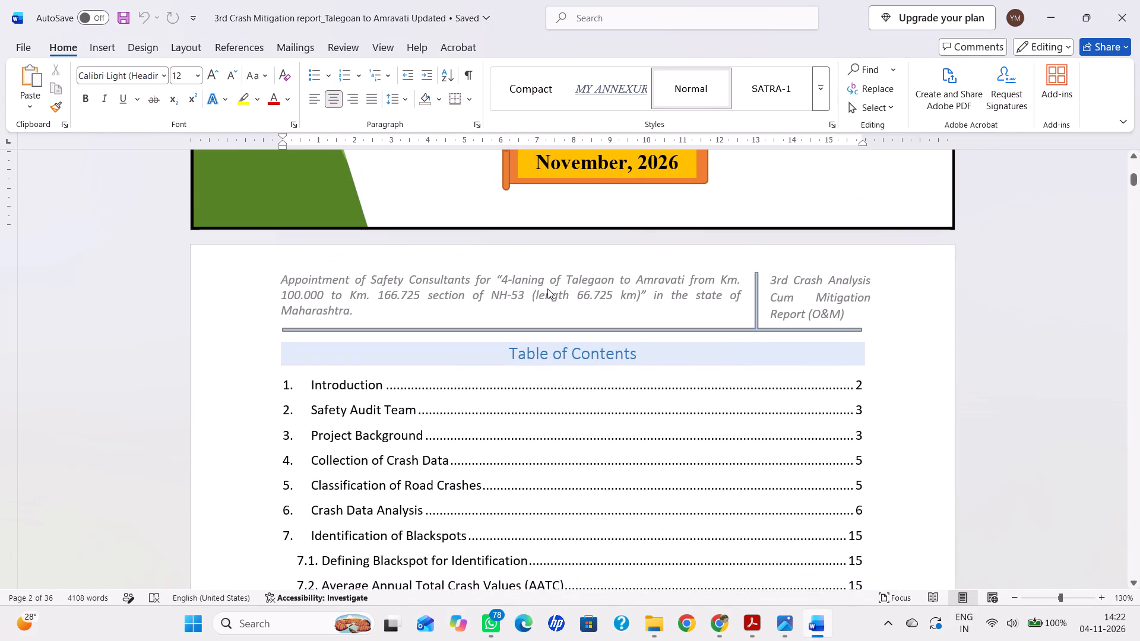
{"action": "scroll", "coordinate": [547, 289], "scroll_direction": "up", "scroll_amount": 10}
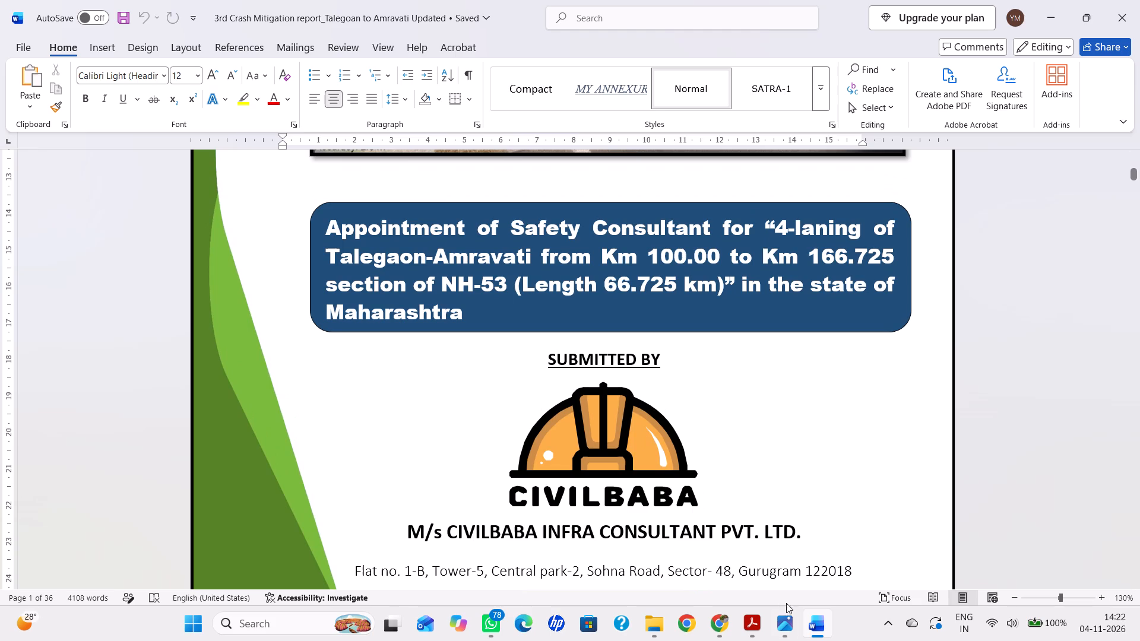
Open the Kondhali To Talegoan report from the yogesh amravati folder, check its cover page, and close it.
{"action": "left_click", "coordinate": [662, 615]}
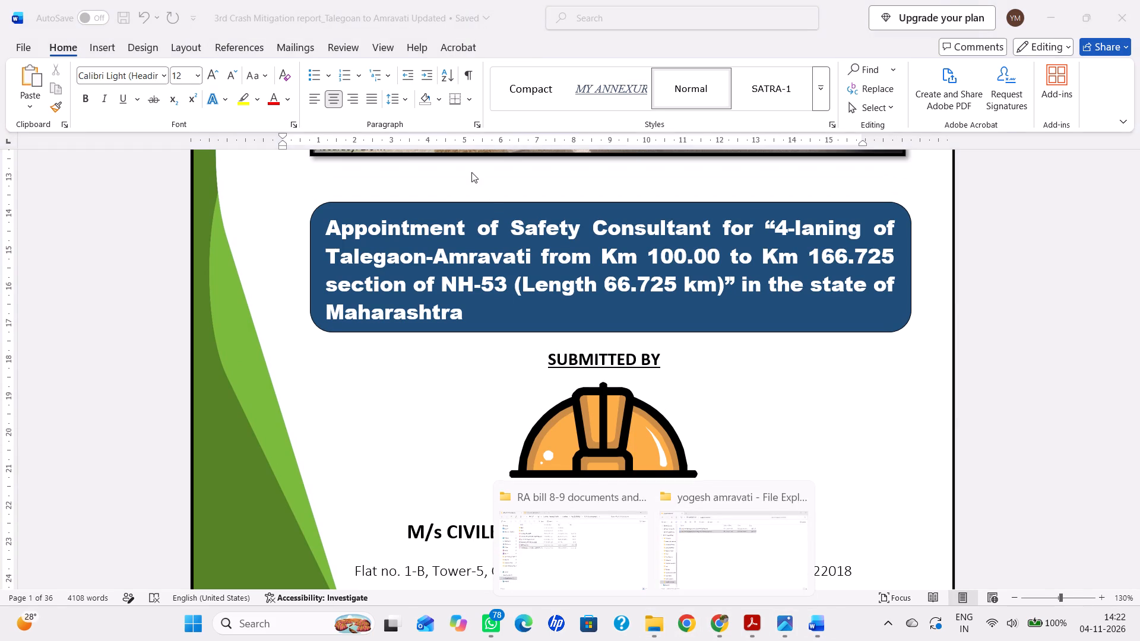
{"action": "left_click", "coordinate": [733, 528]}
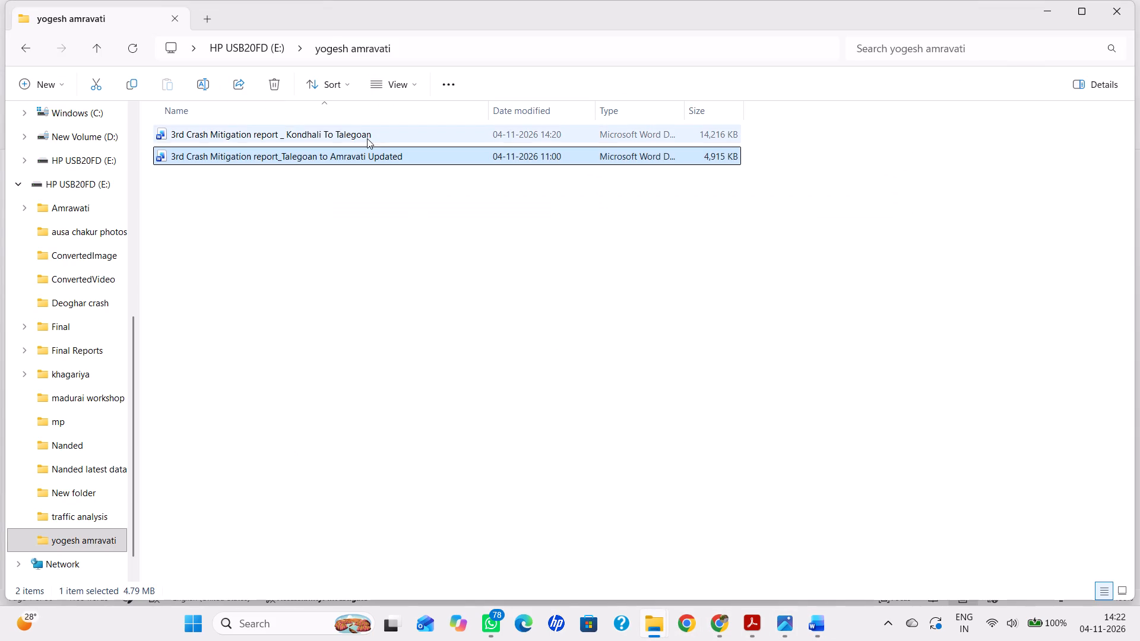
{"action": "double_click", "coordinate": [367, 138]}
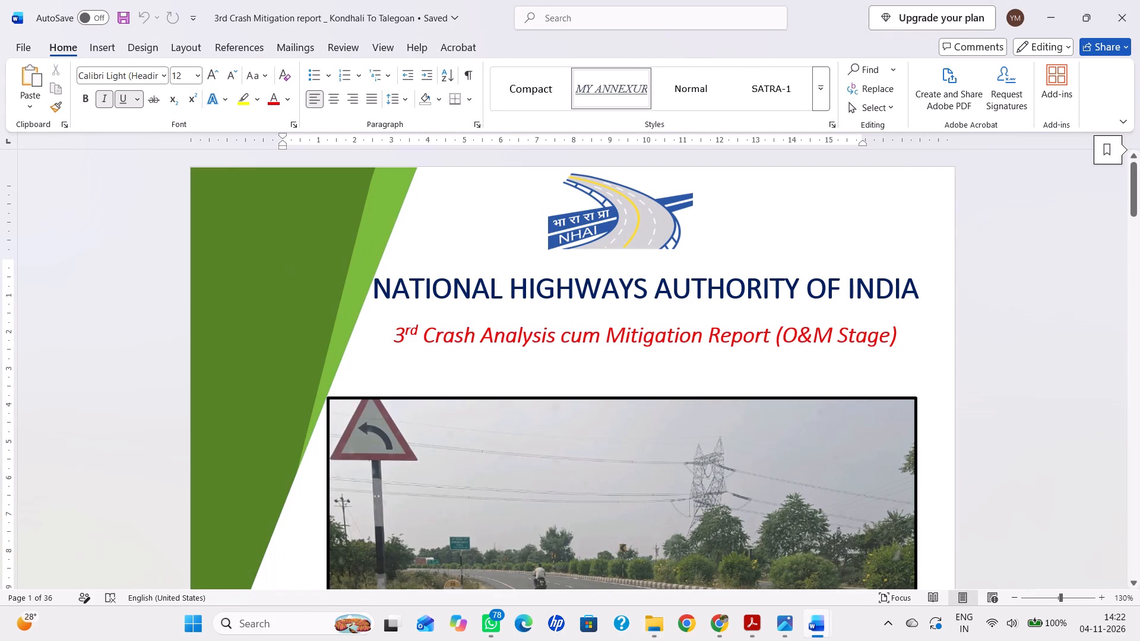
{"action": "scroll", "coordinate": [536, 37], "scroll_direction": "down", "scroll_amount": 6}
{"action": "scroll", "coordinate": [540, 264], "scroll_direction": "down", "scroll_amount": 7}
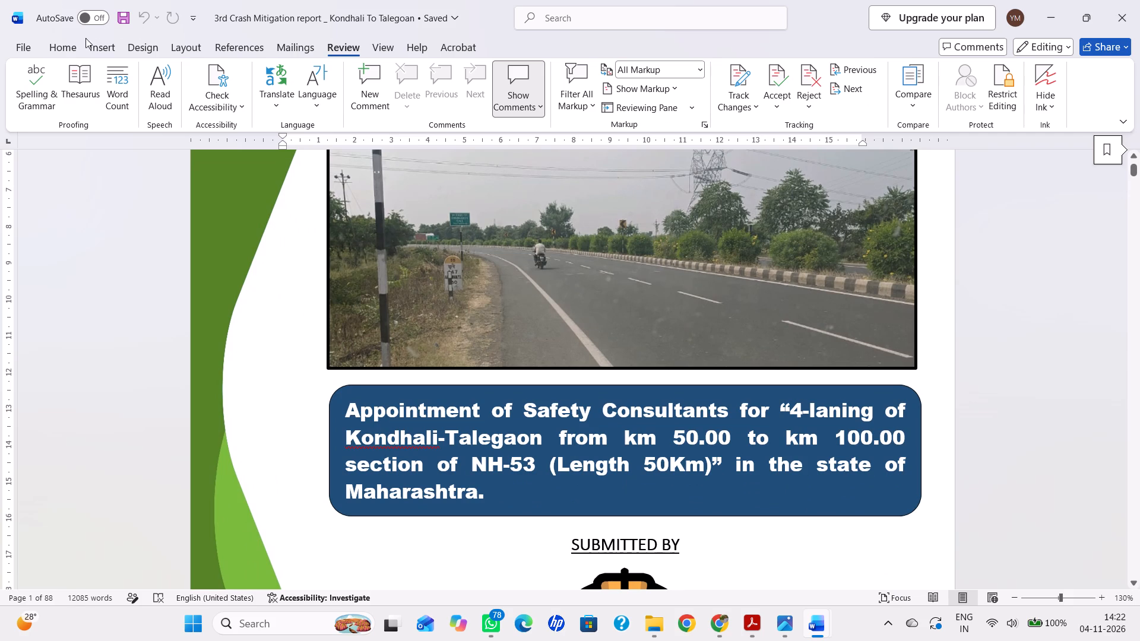
{"action": "left_click", "coordinate": [80, 53]}
{"action": "left_click", "coordinate": [1139, 0]}
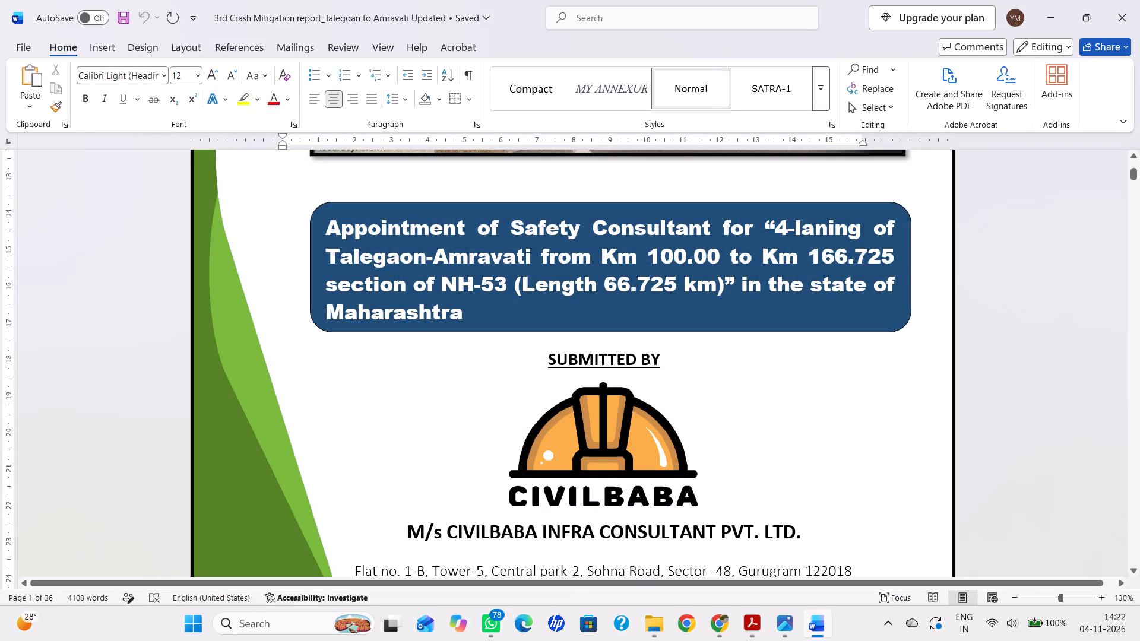
Review the table of contents, list of figures and list of tables in the Talegoan to Amravati report.
{"action": "scroll", "coordinate": [667, 341], "scroll_direction": "down", "scroll_amount": 5}
{"action": "scroll", "coordinate": [615, 382], "scroll_direction": "down", "scroll_amount": 7}
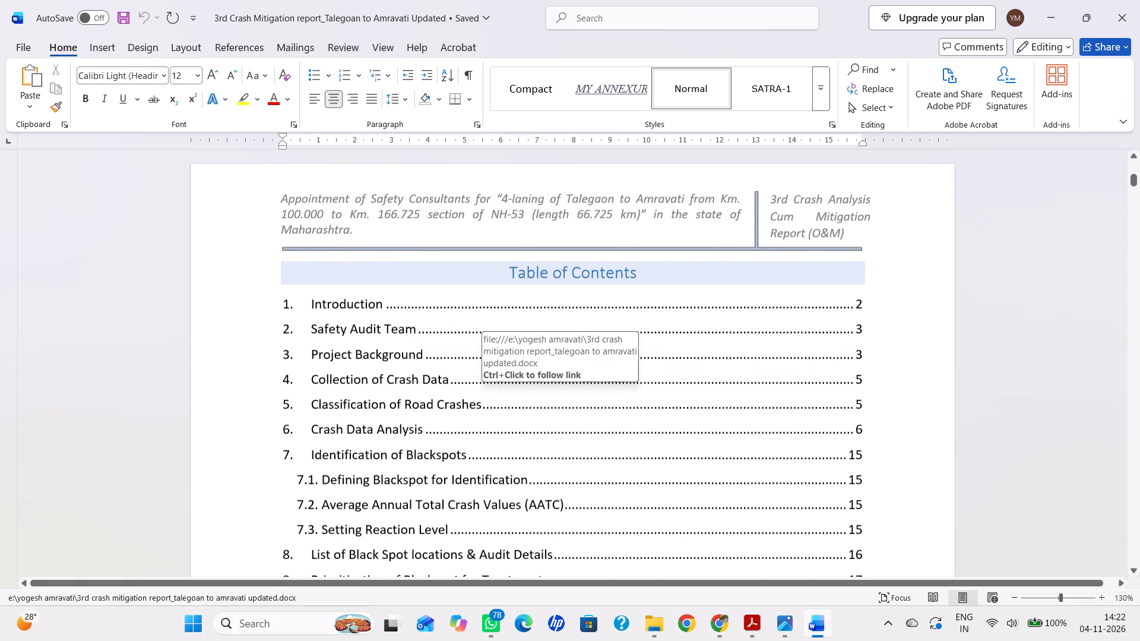
{"action": "scroll", "coordinate": [629, 396], "scroll_direction": "down", "scroll_amount": 12}
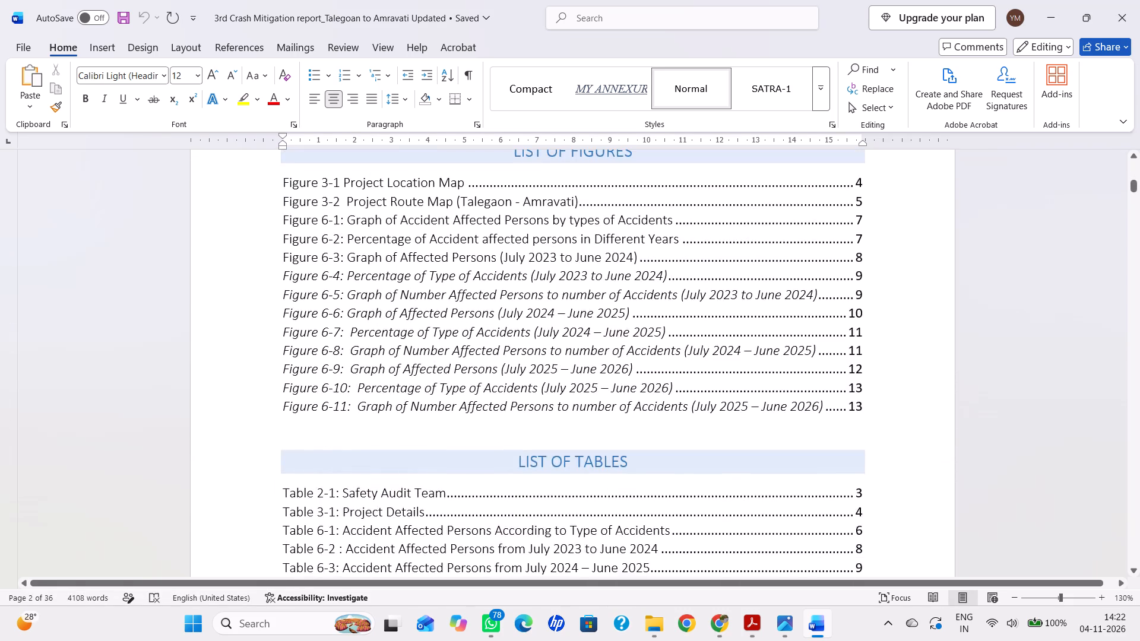
{"action": "scroll", "coordinate": [630, 396], "scroll_direction": "down", "scroll_amount": 15}
{"action": "scroll", "coordinate": [558, 424], "scroll_direction": "down", "scroll_amount": 7}
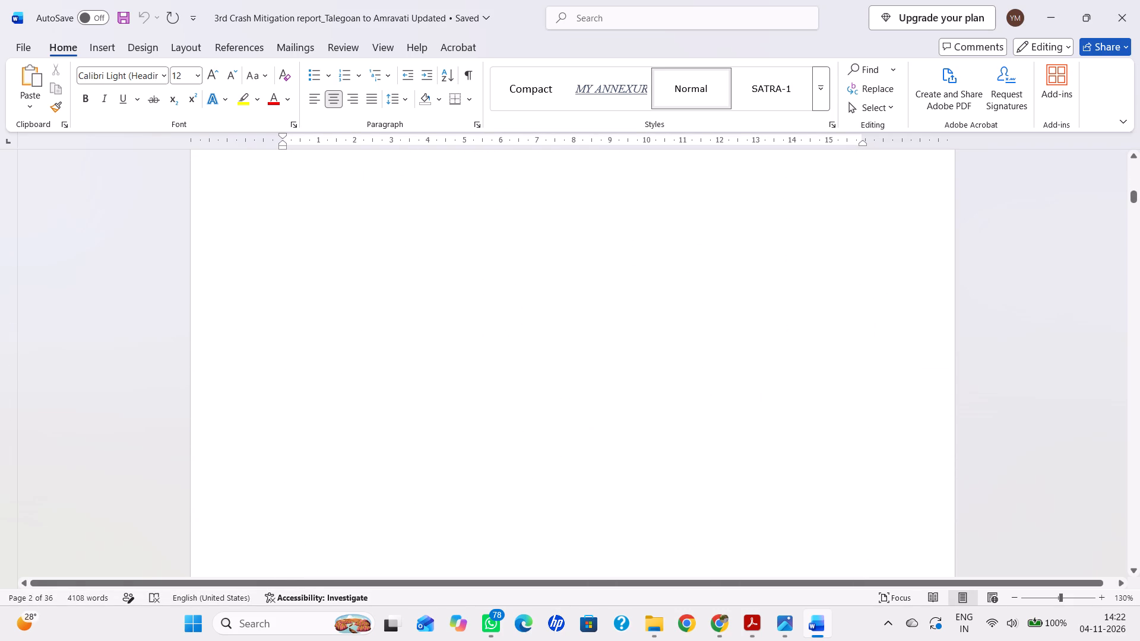
Proofread the Introduction section, including the Objectives of the Consultancy Services, in the Talegoan to Amravati report.
{"action": "scroll", "coordinate": [558, 426], "scroll_direction": "down", "scroll_amount": 7}
{"action": "scroll", "coordinate": [454, 485], "scroll_direction": "down", "scroll_amount": 7}
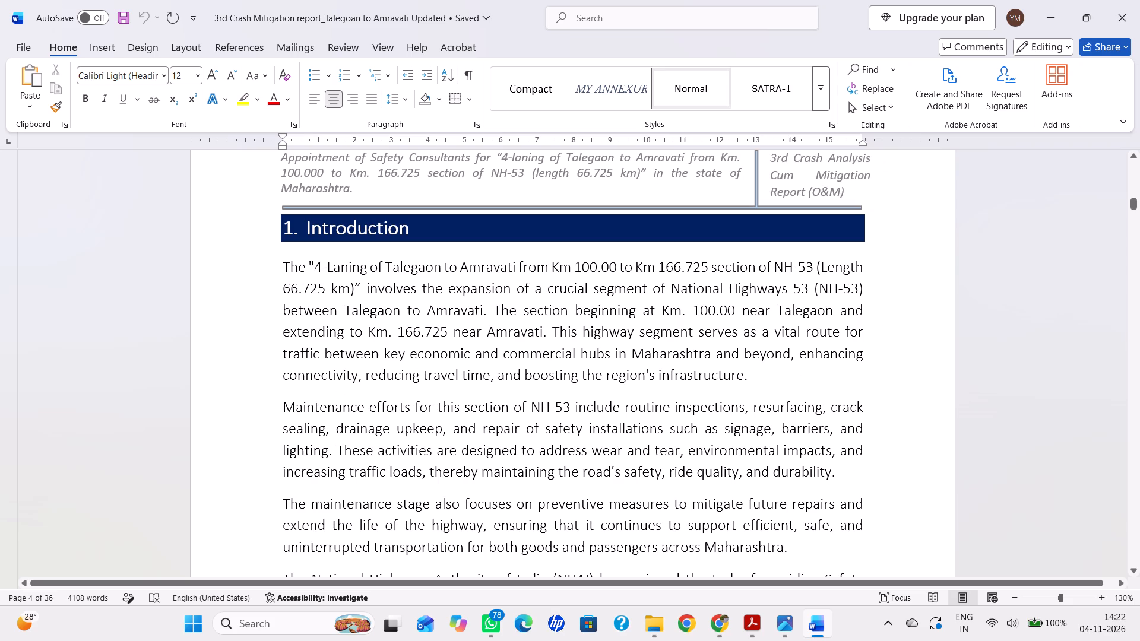
{"action": "left_click_drag", "start_coordinate": [333, 253], "coordinate": [387, 255]}
{"action": "left_click", "coordinate": [382, 264]}
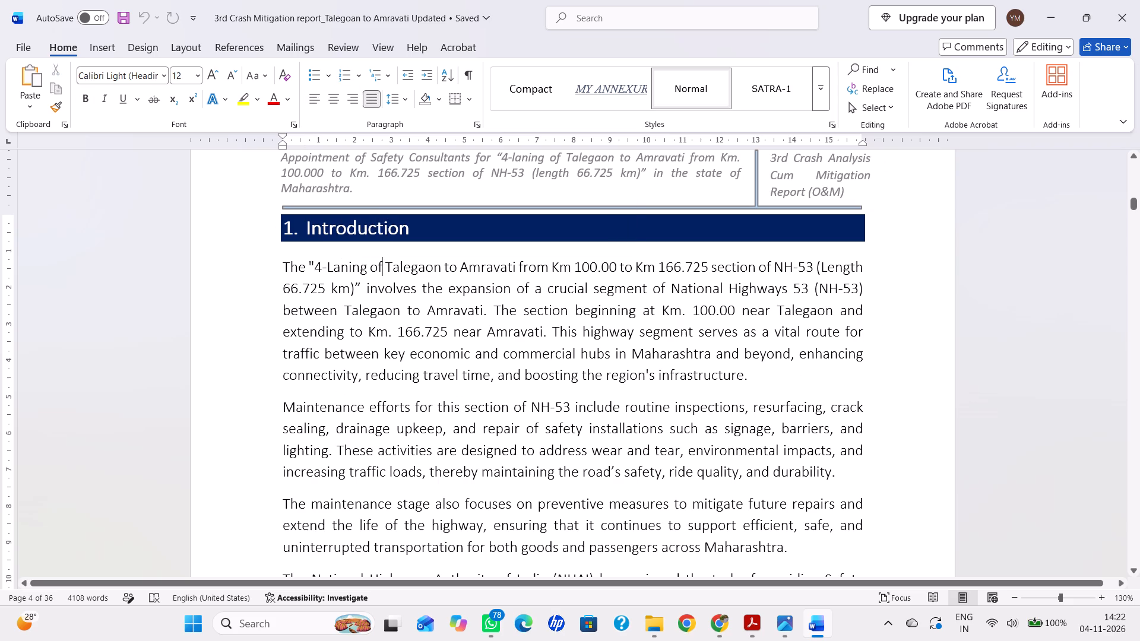
{"action": "left_click_drag", "start_coordinate": [363, 237], "coordinate": [391, 248]}
{"action": "left_click", "coordinate": [399, 278]}
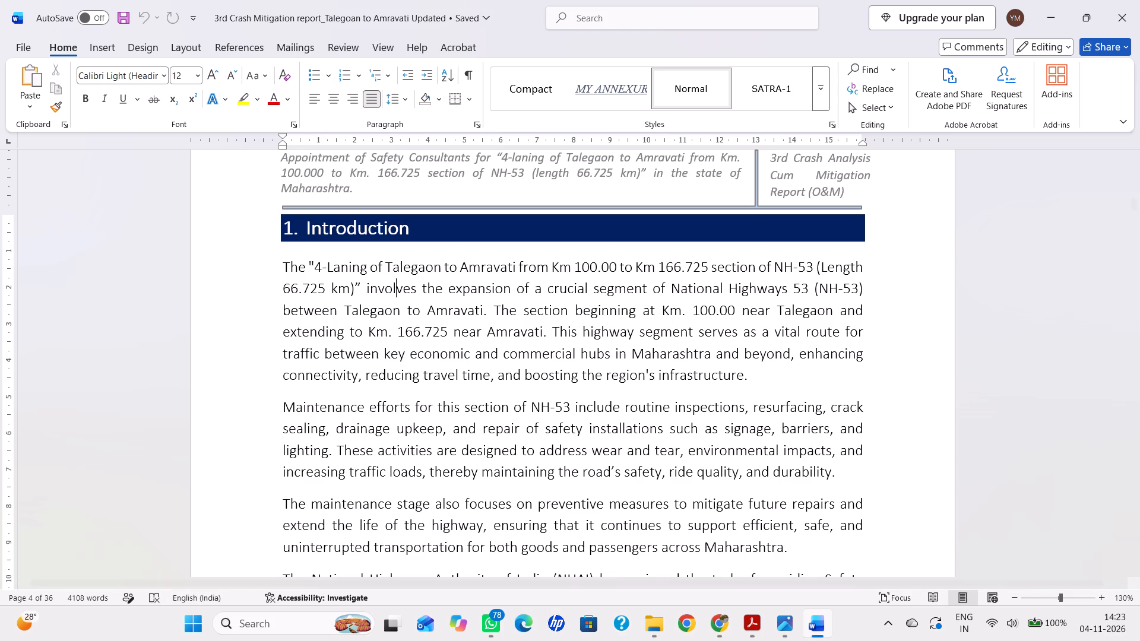
{"action": "scroll", "coordinate": [638, 341], "scroll_direction": "down", "scroll_amount": 8}
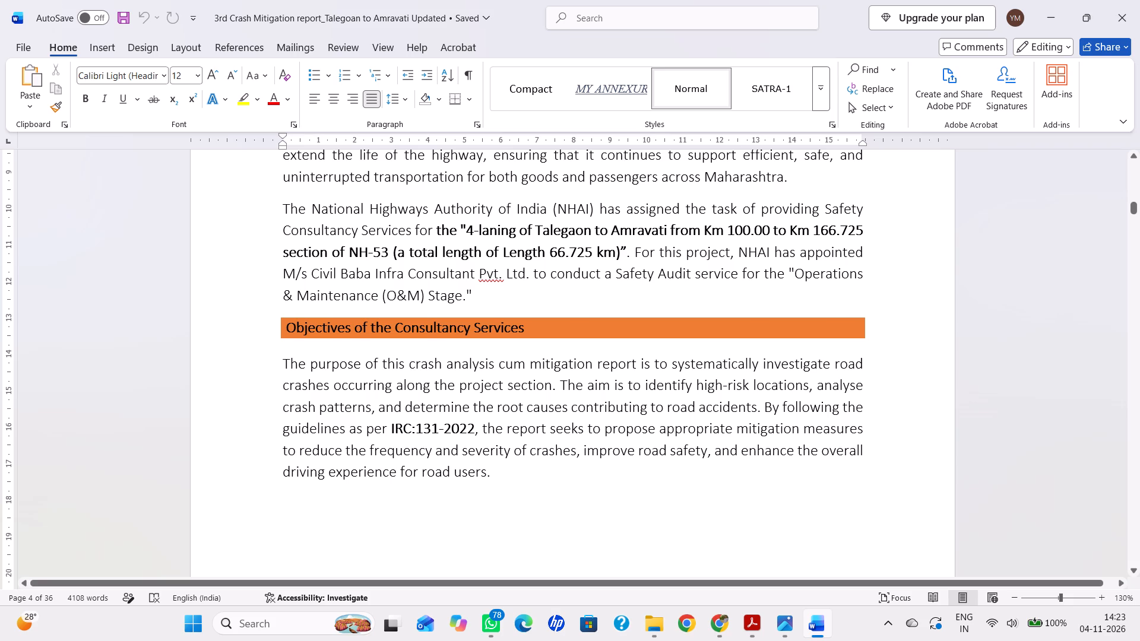
{"action": "scroll", "coordinate": [609, 415], "scroll_direction": "up", "scroll_amount": 10}
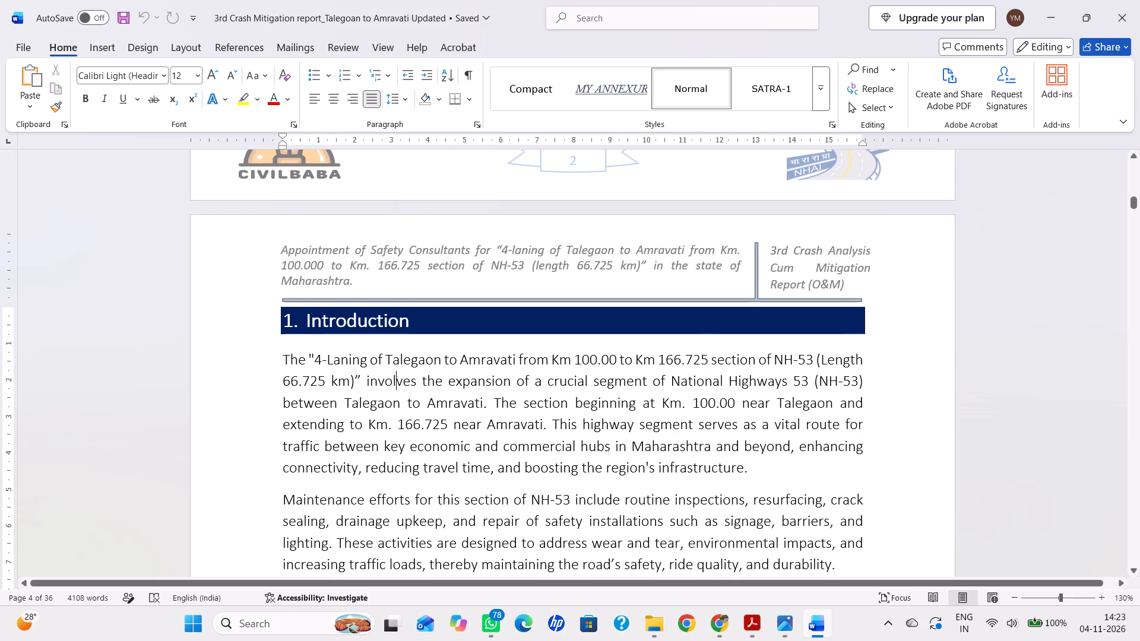
{"action": "scroll", "coordinate": [642, 459], "scroll_direction": "down", "scroll_amount": 5}
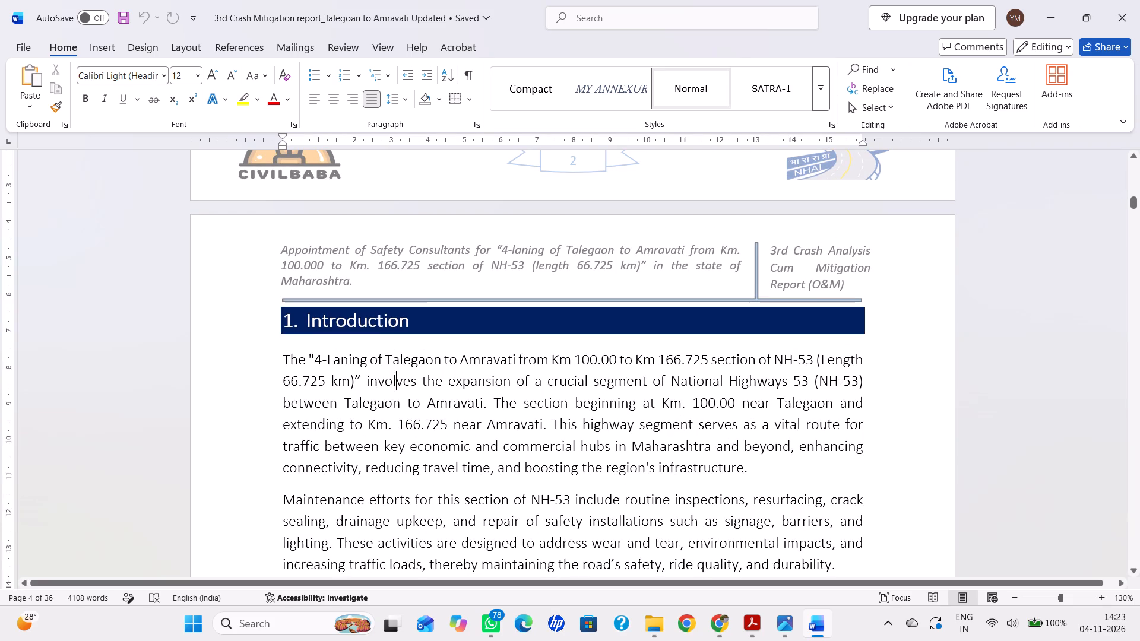
Check the Safety Audit Team table and the Project Background text with its Project Details table.
{"action": "scroll", "coordinate": [644, 462], "scroll_direction": "down", "scroll_amount": 3}
{"action": "scroll", "coordinate": [654, 469], "scroll_direction": "down", "scroll_amount": 19}
{"action": "scroll", "coordinate": [659, 470], "scroll_direction": "up", "scroll_amount": 3}
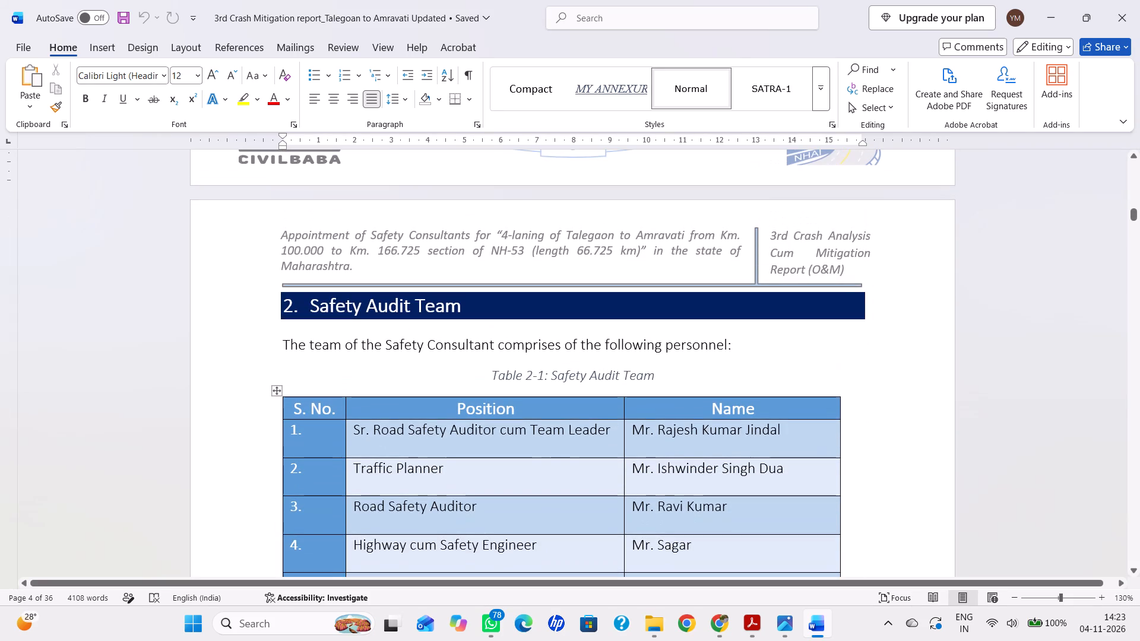
{"action": "scroll", "coordinate": [659, 470], "scroll_direction": "down", "scroll_amount": 5}
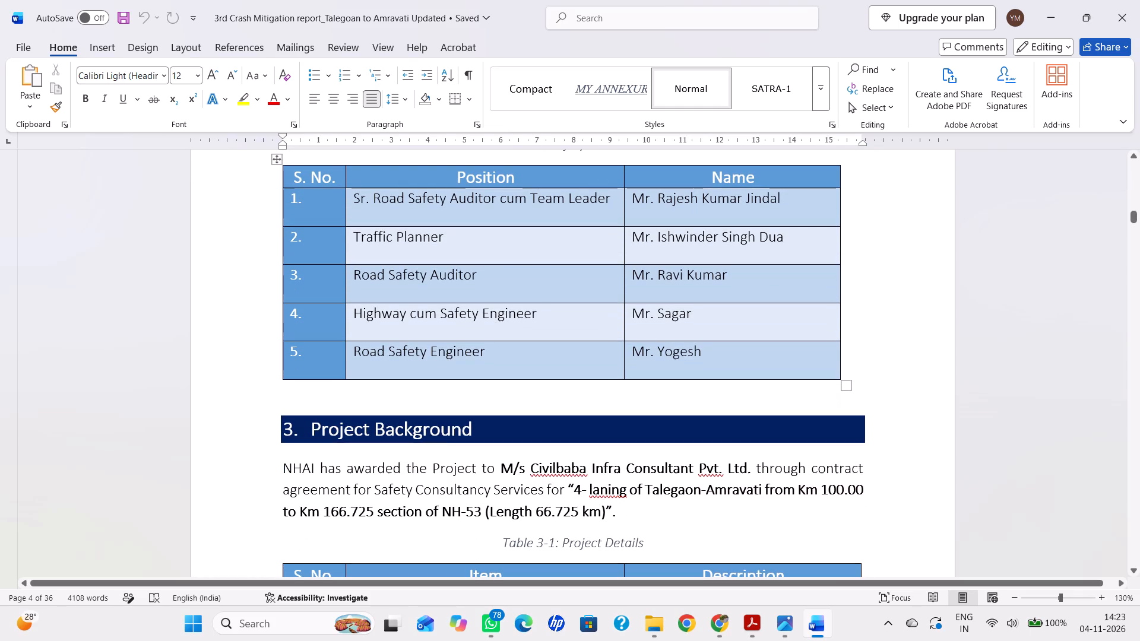
{"action": "scroll", "coordinate": [715, 493], "scroll_direction": "down", "scroll_amount": 3}
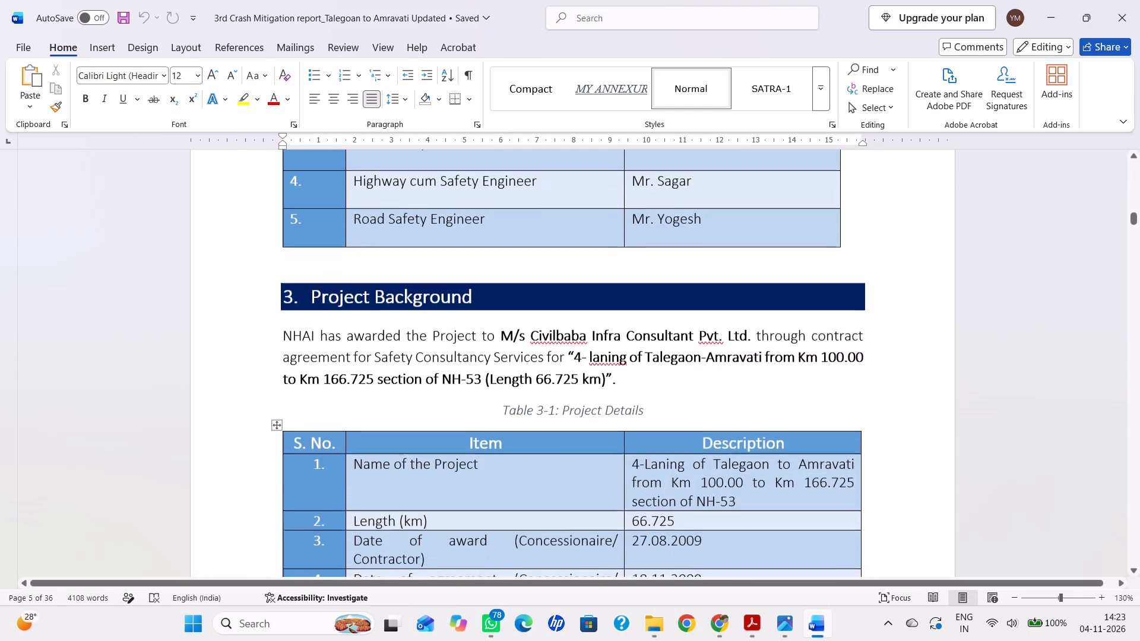
{"action": "scroll", "coordinate": [711, 494], "scroll_direction": "down", "scroll_amount": 5}
{"action": "scroll", "coordinate": [711, 494], "scroll_direction": "up", "scroll_amount": 9}
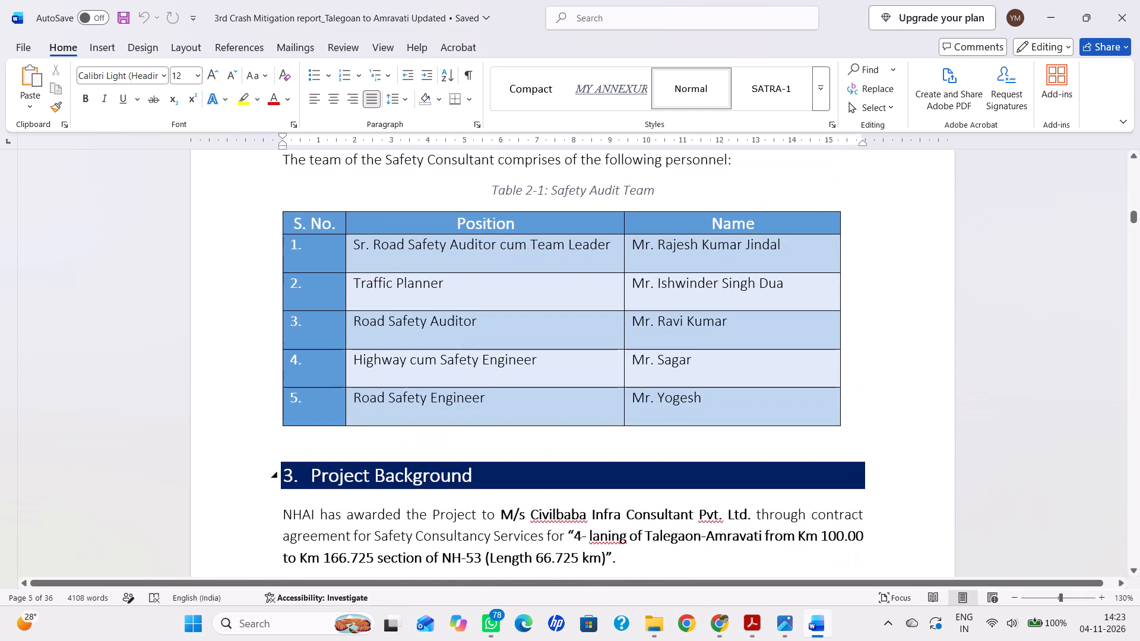
{"action": "scroll", "coordinate": [711, 494], "scroll_direction": "down", "scroll_amount": 13}
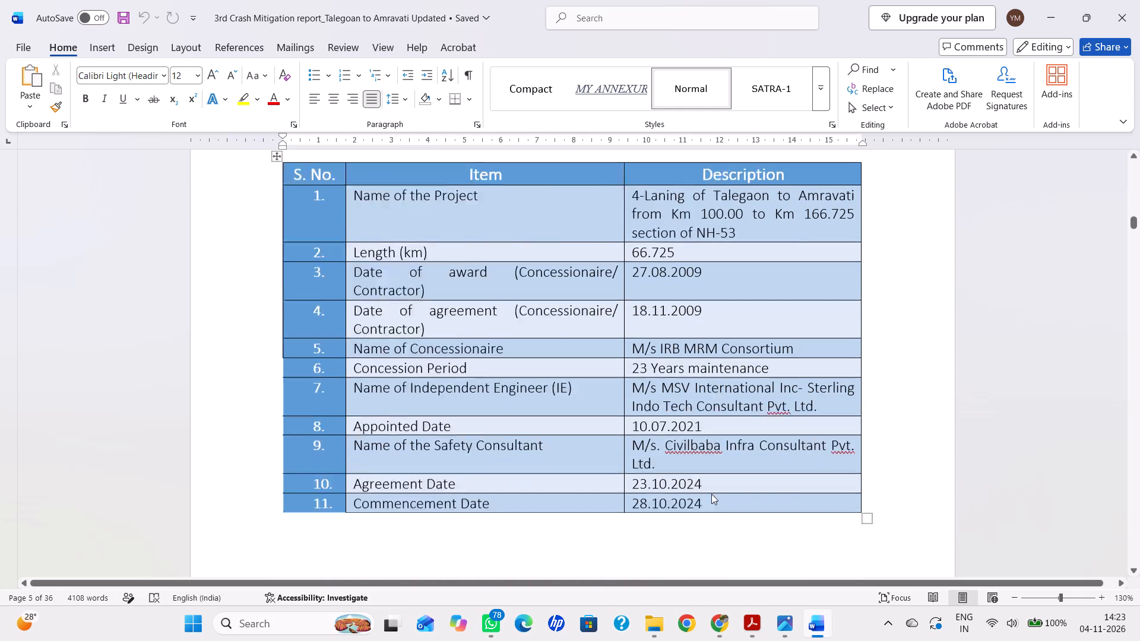
Delete the stray space between 2024 and the comma in the Collection of Crash Data paragraph, and save the report.
{"action": "scroll", "coordinate": [711, 494], "scroll_direction": "down", "scroll_amount": 13}
{"action": "scroll", "coordinate": [707, 534], "scroll_direction": "down", "scroll_amount": 19}
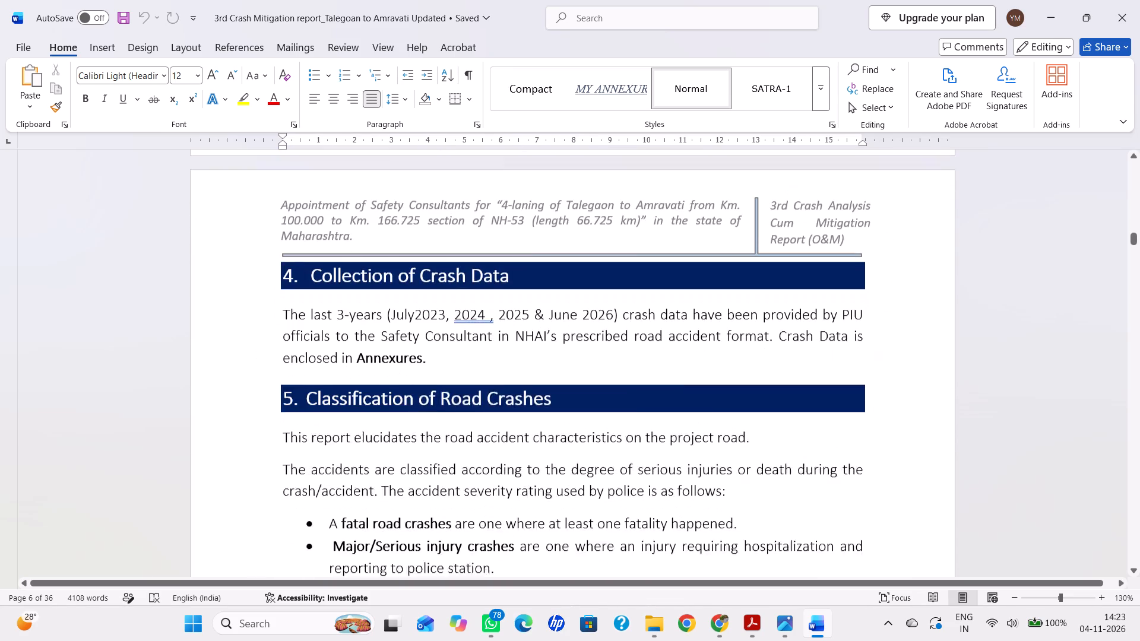
{"action": "left_click", "coordinate": [487, 272]}
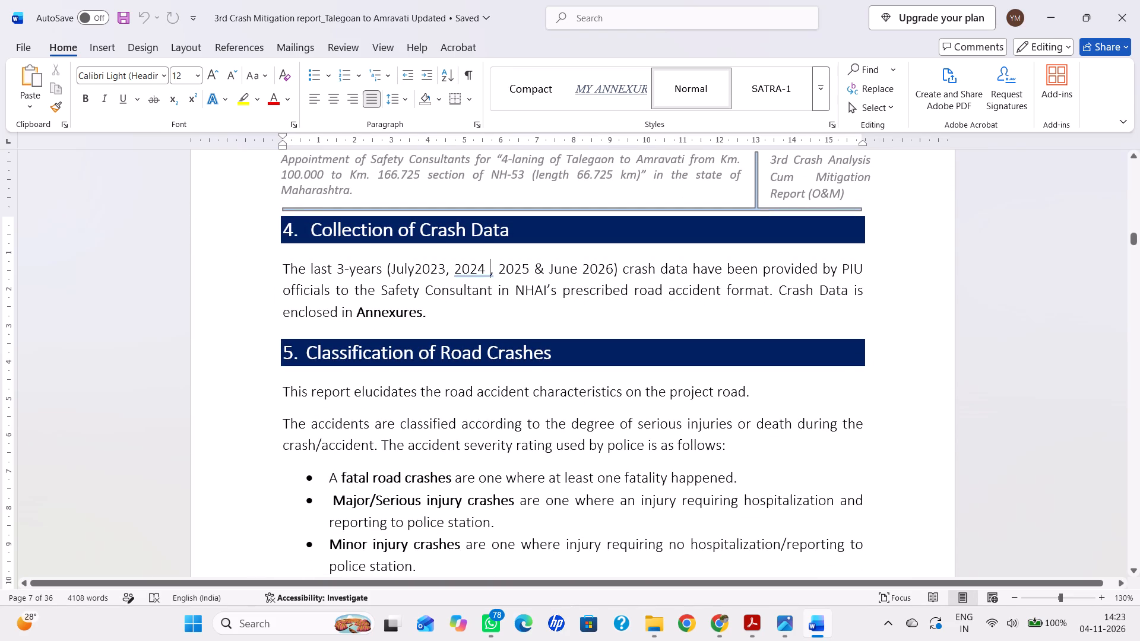
{"action": "key", "text": "BackSpace"}
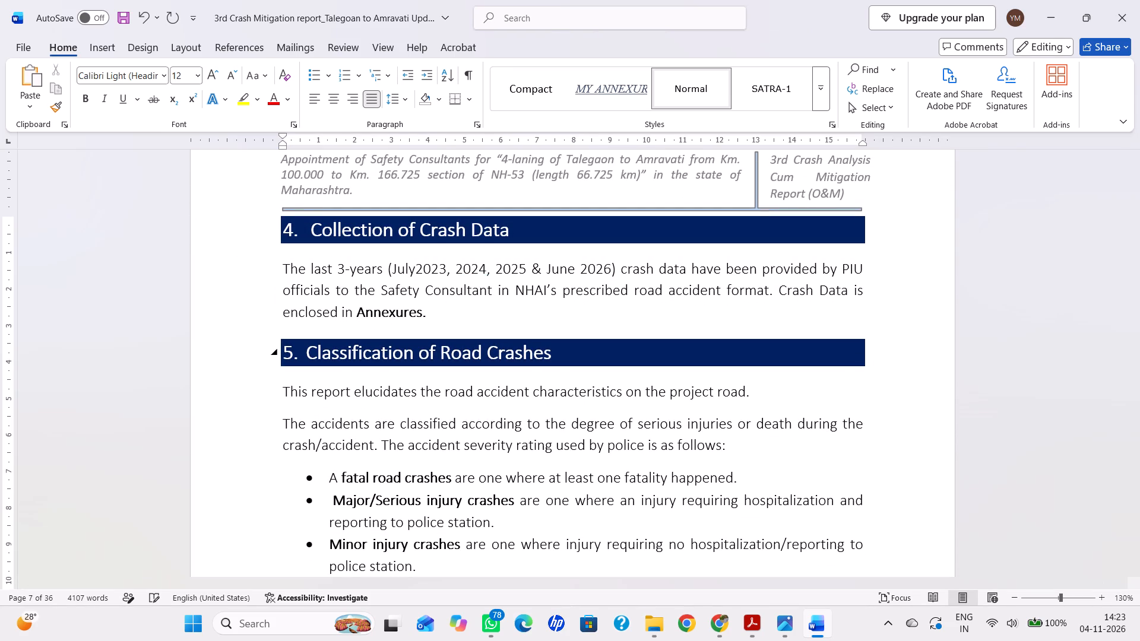
{"action": "key", "text": "ctrl+s"}
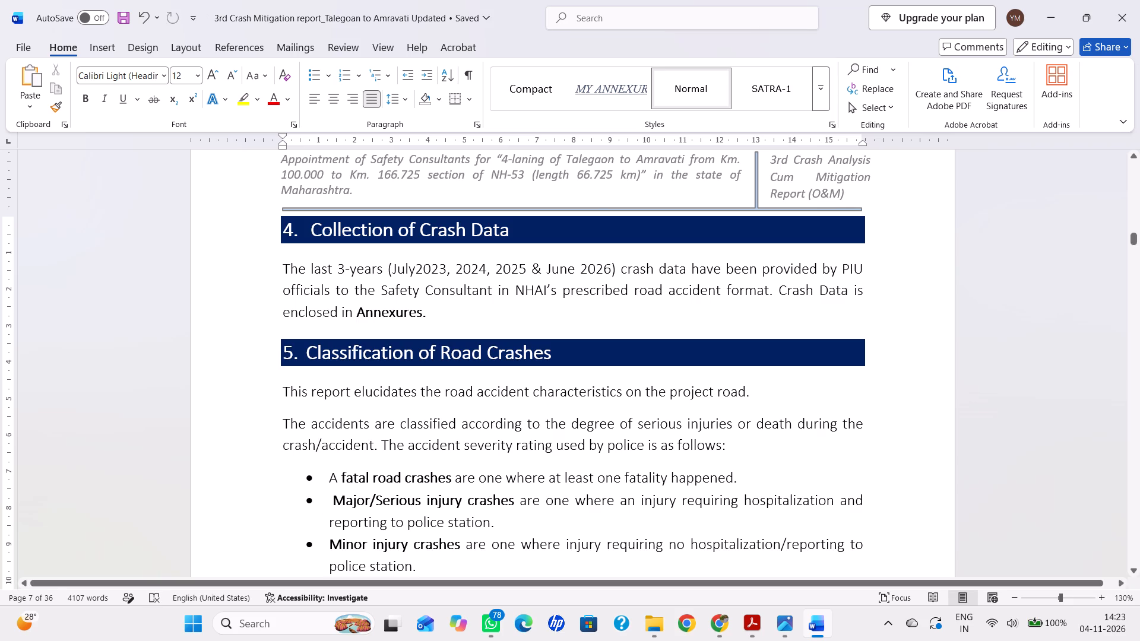
Proofread the Classification of Road Crashes section and Table 6-1 of accident affected persons in the Crash Data Analysis section.
{"action": "scroll", "coordinate": [729, 418], "scroll_direction": "down", "scroll_amount": 4}
{"action": "scroll", "coordinate": [729, 418], "scroll_direction": "up", "scroll_amount": 7}
{"action": "scroll", "coordinate": [729, 418], "scroll_direction": "down", "scroll_amount": 7}
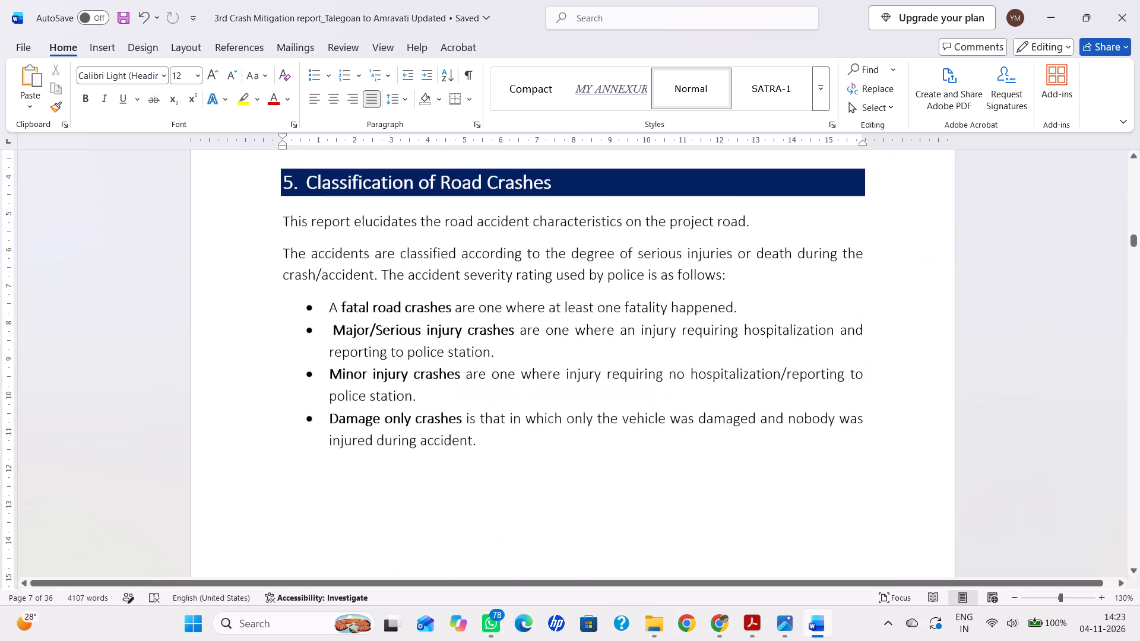
{"action": "scroll", "coordinate": [729, 418], "scroll_direction": "down", "scroll_amount": 19}
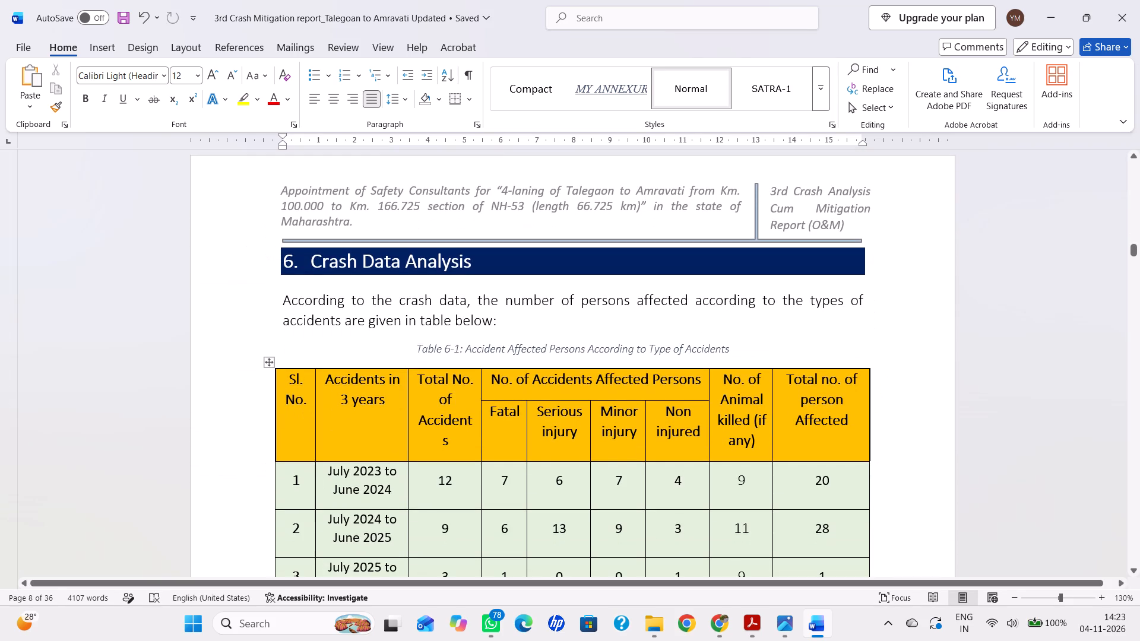
{"action": "scroll", "coordinate": [716, 419], "scroll_direction": "down", "scroll_amount": 7}
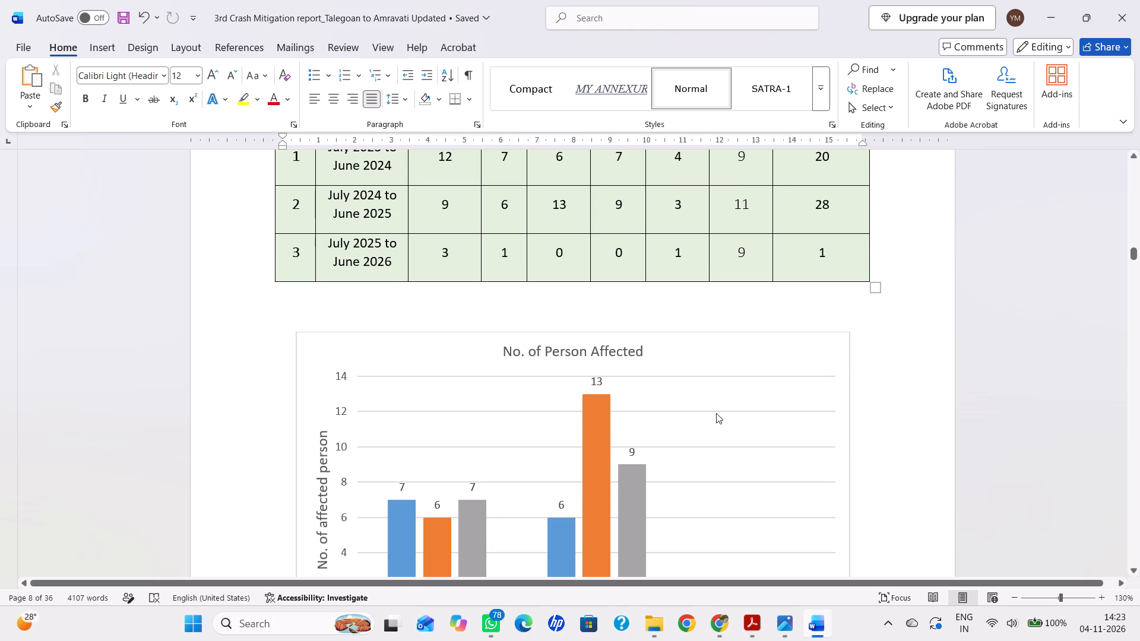
{"action": "scroll", "coordinate": [599, 445], "scroll_direction": "up", "scroll_amount": 4}
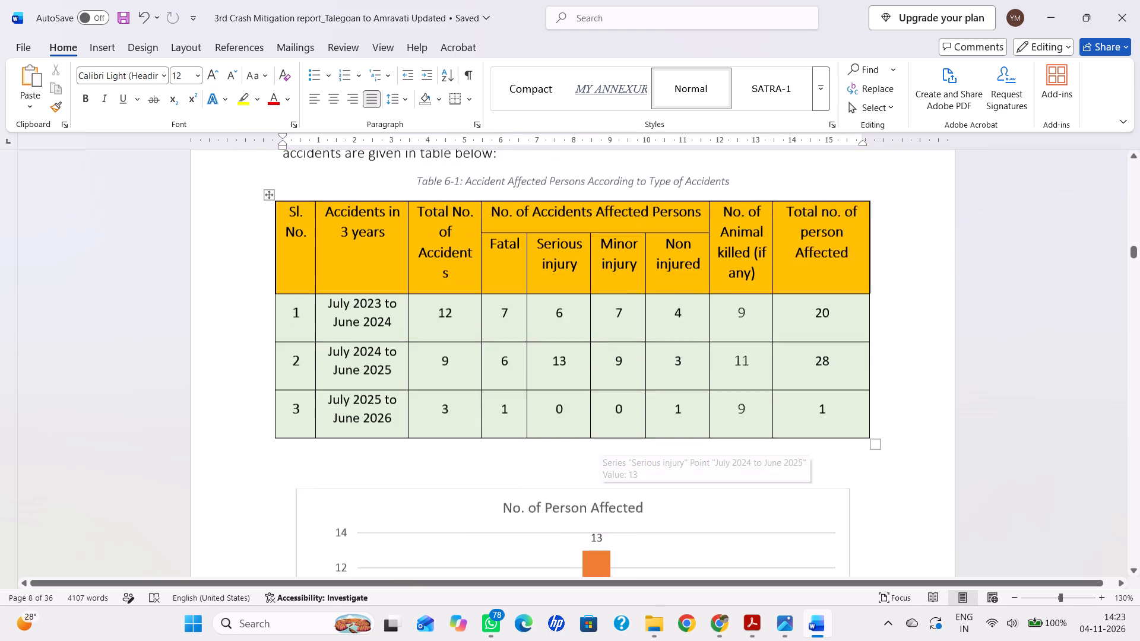
{"action": "scroll", "coordinate": [587, 453], "scroll_direction": "down", "scroll_amount": 3}
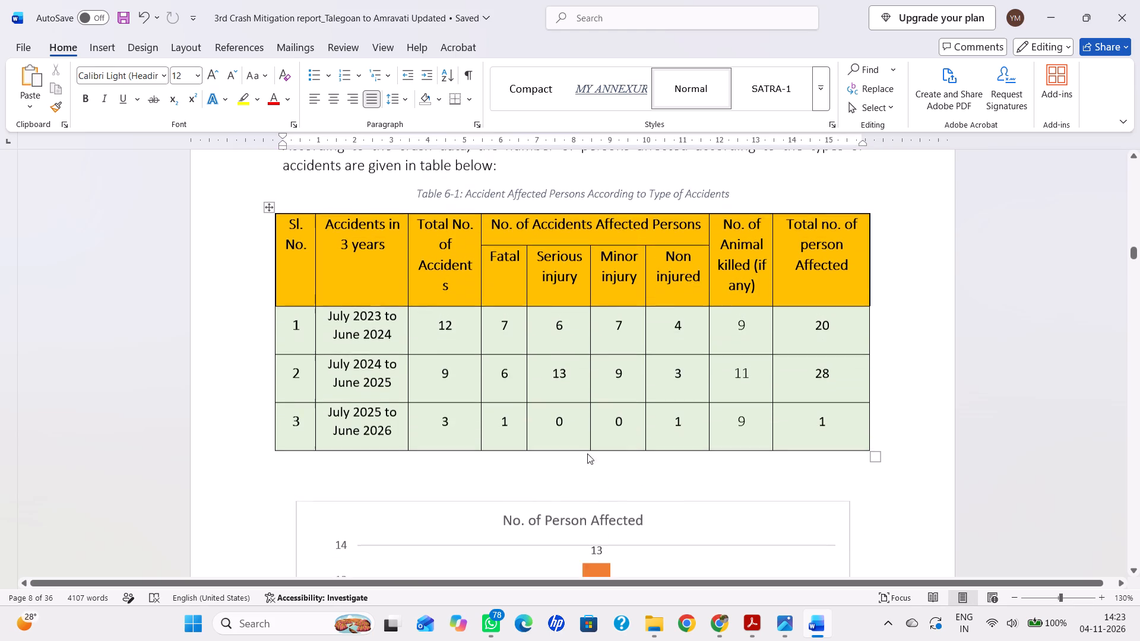
Check the No. of Person Affected chart and compare the Figure 6-2 pie chart with the paragraph below it.
{"action": "scroll", "coordinate": [587, 453], "scroll_direction": "down", "scroll_amount": 20}
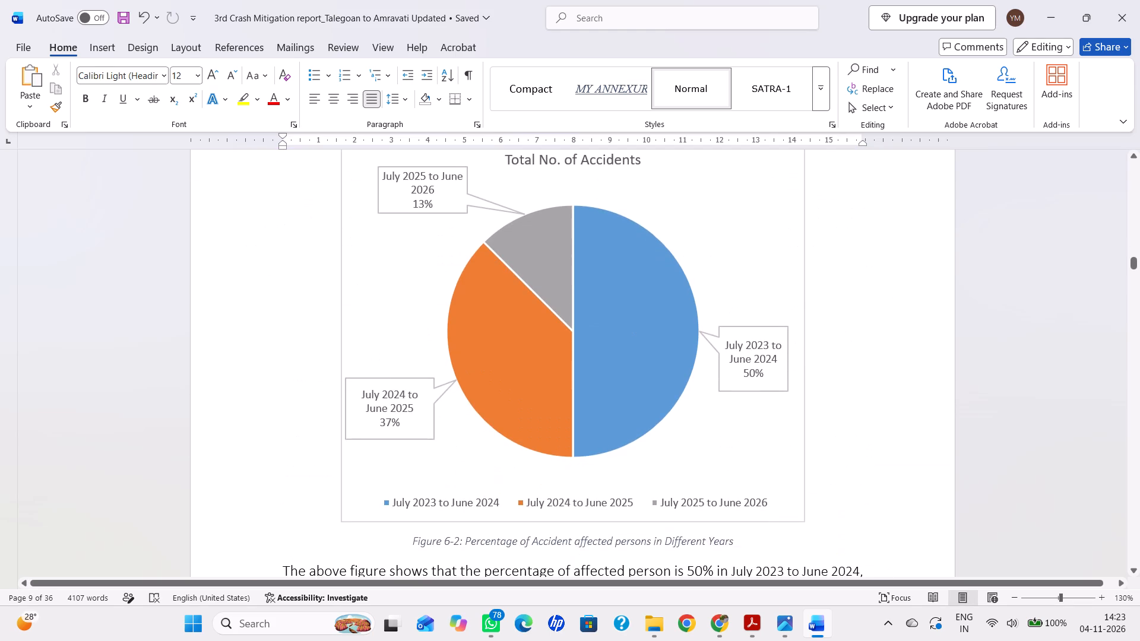
{"action": "scroll", "coordinate": [588, 454], "scroll_direction": "down", "scroll_amount": 9}
{"action": "scroll", "coordinate": [590, 456], "scroll_direction": "up", "scroll_amount": 10}
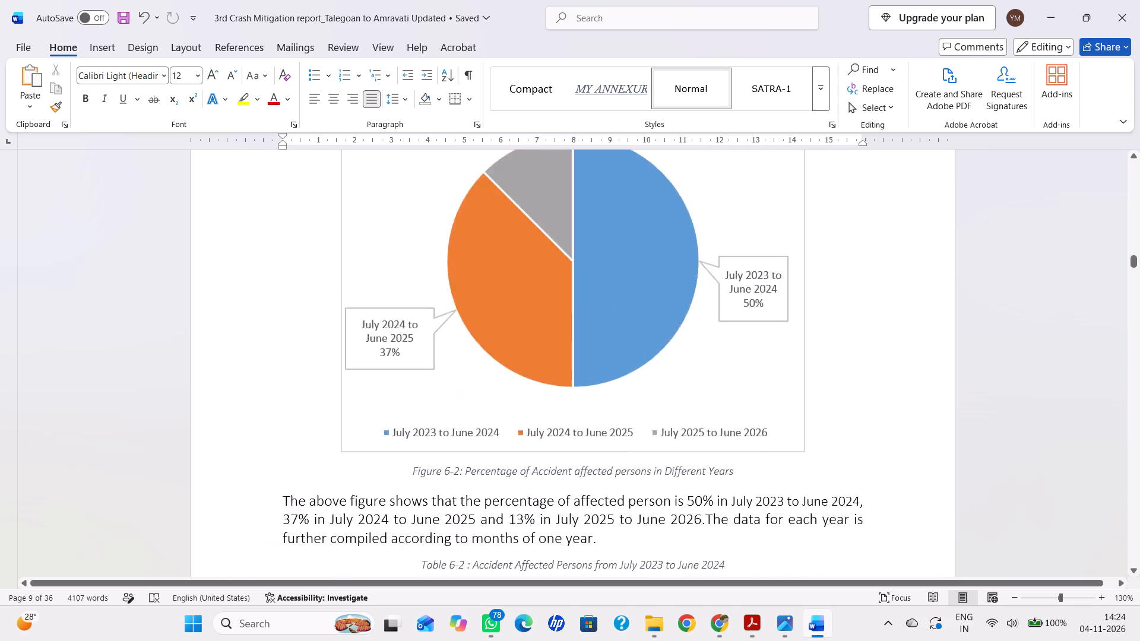
{"action": "scroll", "coordinate": [590, 456], "scroll_direction": "up", "scroll_amount": 8}
{"action": "scroll", "coordinate": [590, 456], "scroll_direction": "down", "scroll_amount": 16}
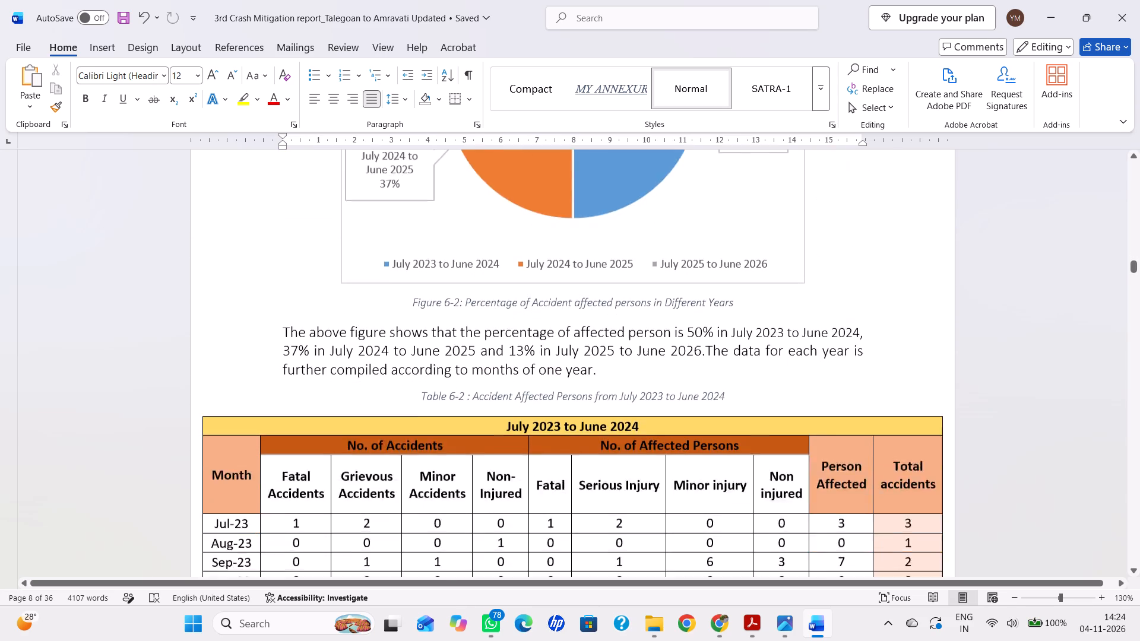
{"action": "scroll", "coordinate": [590, 459], "scroll_direction": "down", "scroll_amount": 1}
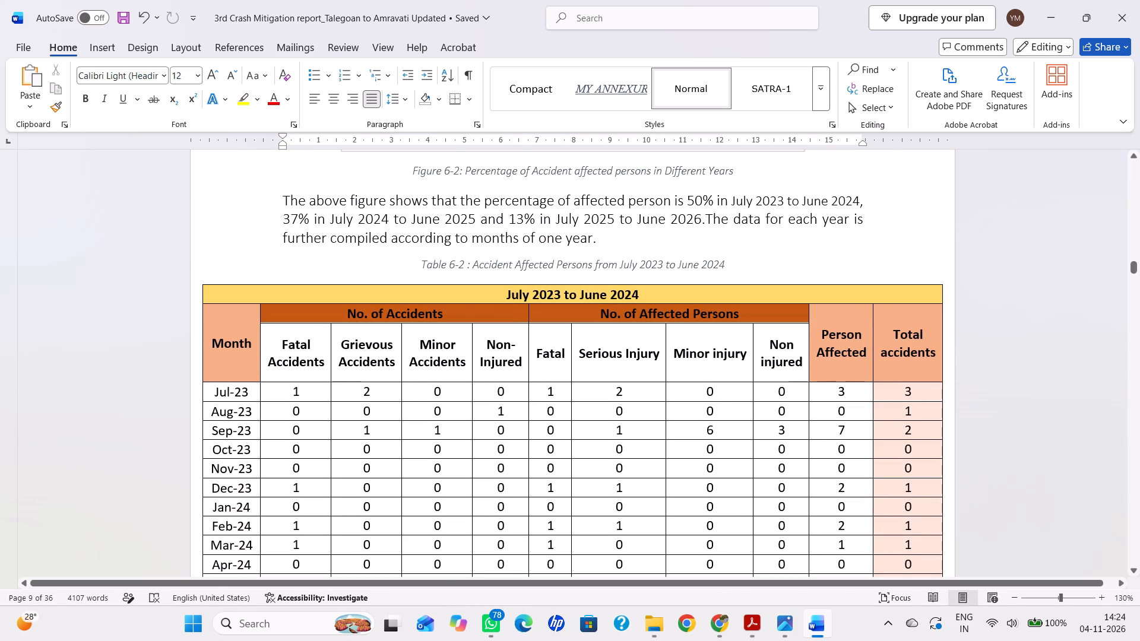
Narrow the Serious Injury column in Table 6-2 and move the word Injury onto a second line of its heading.
{"action": "left_click_drag", "start_coordinate": [665, 353], "coordinate": [634, 353]}
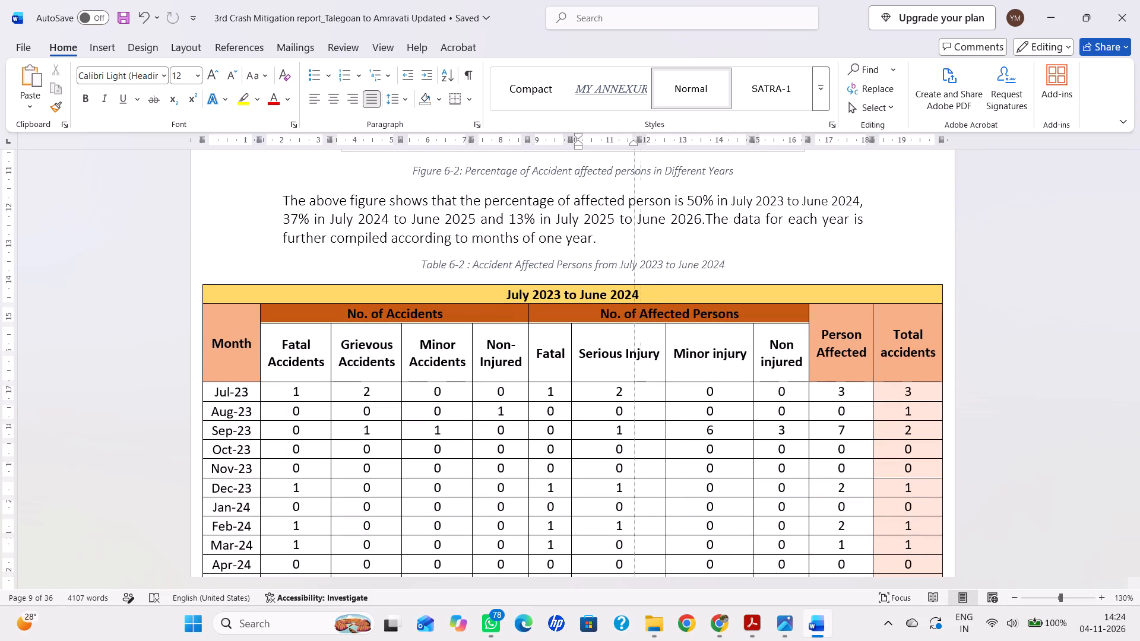
{"action": "left_click_drag", "start_coordinate": [634, 353], "coordinate": [628, 350]}
{"action": "left_click_drag", "start_coordinate": [658, 360], "coordinate": [637, 356]}
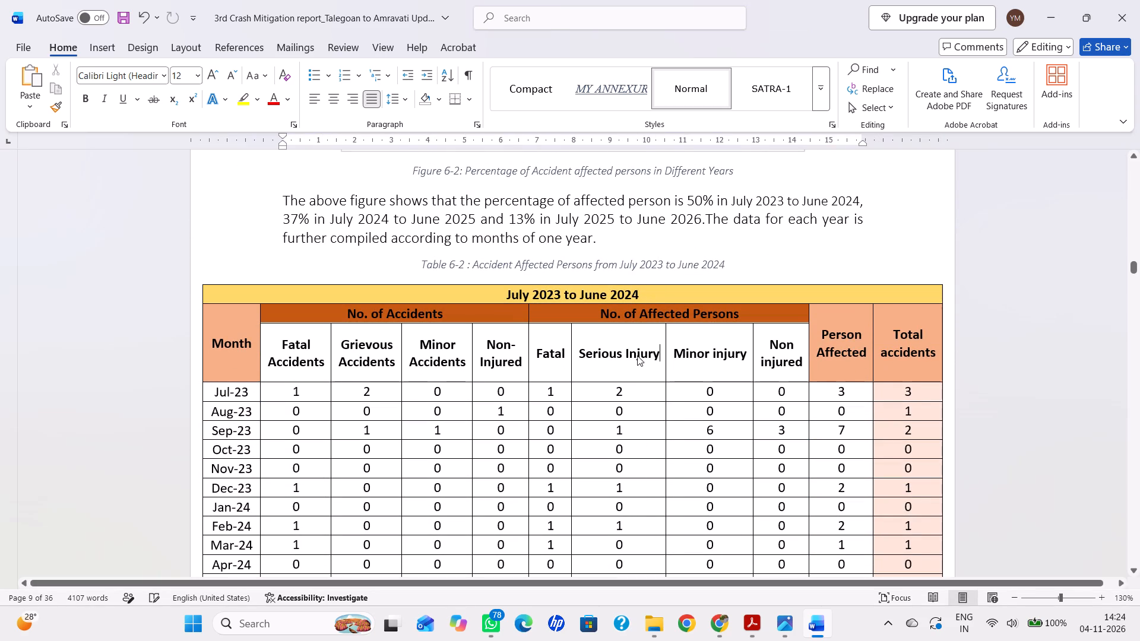
{"action": "left_click_drag", "start_coordinate": [637, 356], "coordinate": [626, 356]}
{"action": "key", "text": "ctrl+x"}
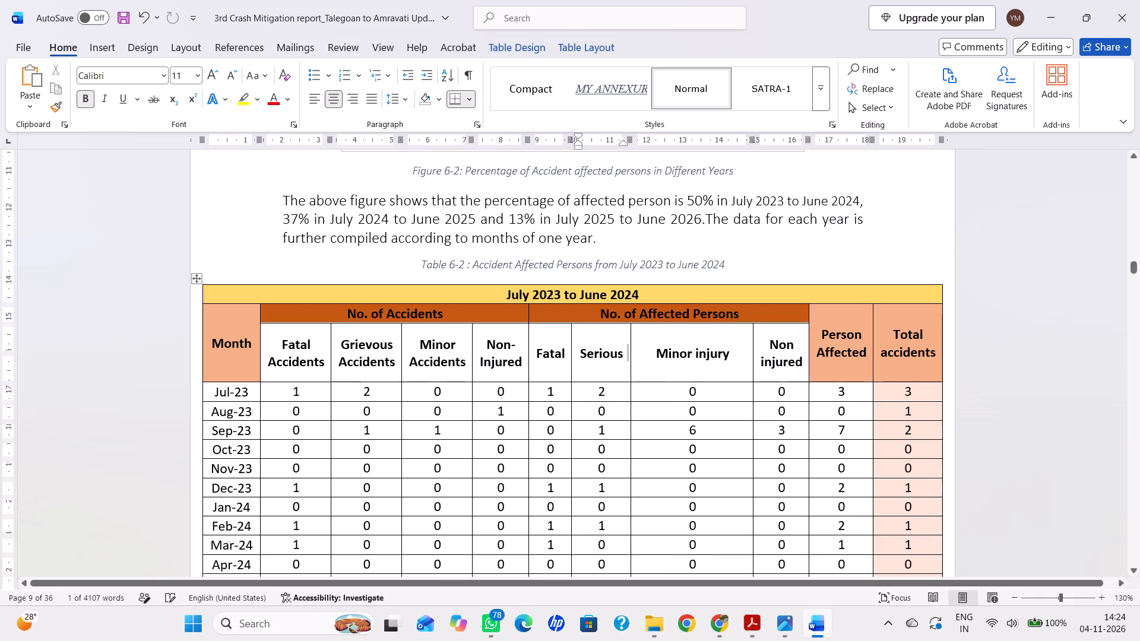
{"action": "key", "text": "Return"}
{"action": "key", "text": "ctrl+v"}
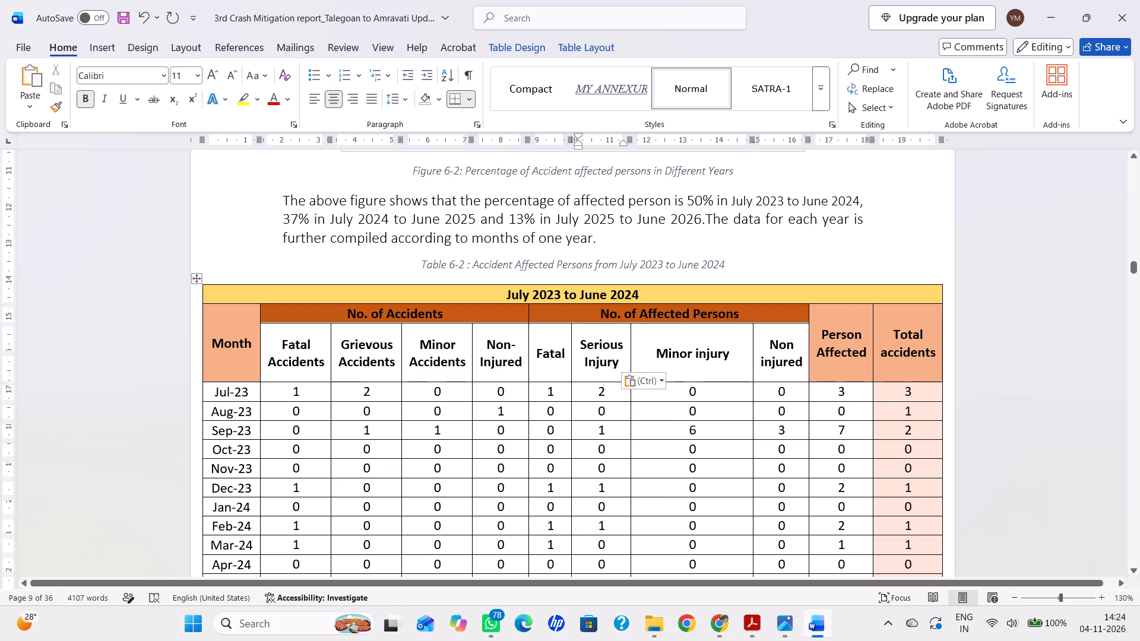
Narrow the Minor injury column in Table 6-2 and move the word injury onto a second line of its heading.
{"action": "left_click_drag", "start_coordinate": [753, 367], "coordinate": [692, 367]}
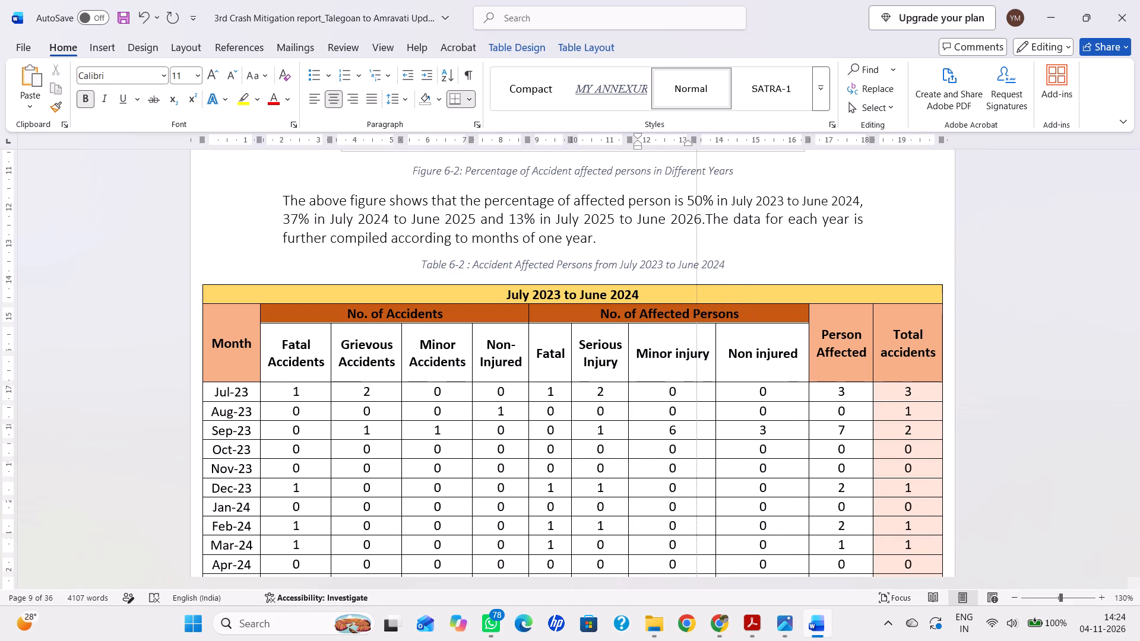
{"action": "left_click_drag", "start_coordinate": [692, 367], "coordinate": [670, 364]}
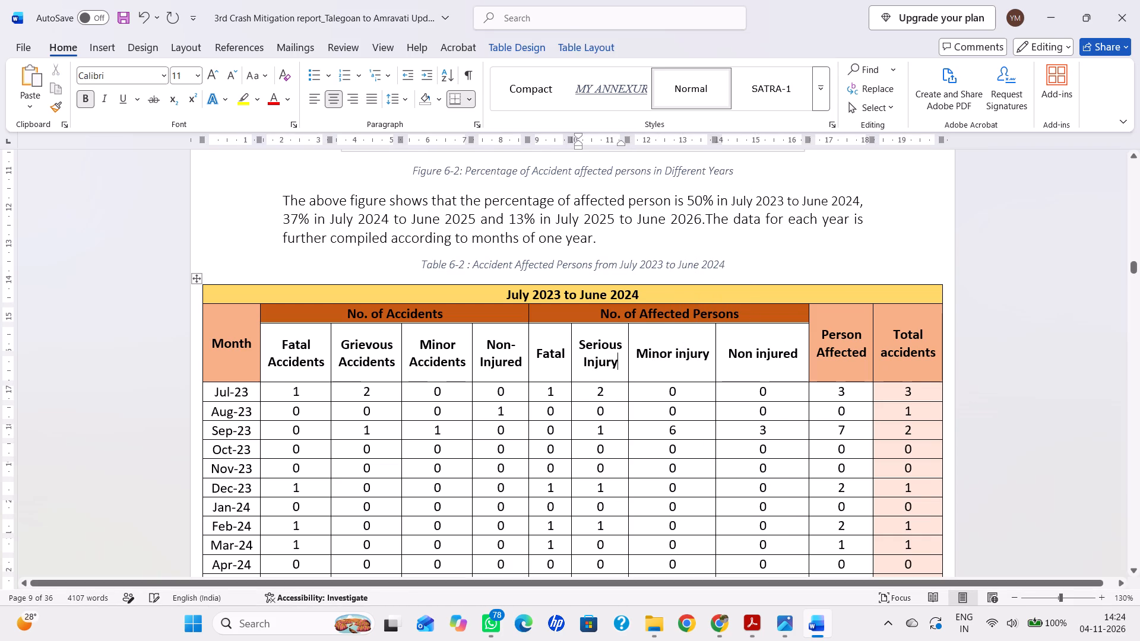
{"action": "left_click_drag", "start_coordinate": [710, 361], "coordinate": [674, 353]}
{"action": "key", "text": "ctrl+x"}
{"action": "key", "text": "Return"}
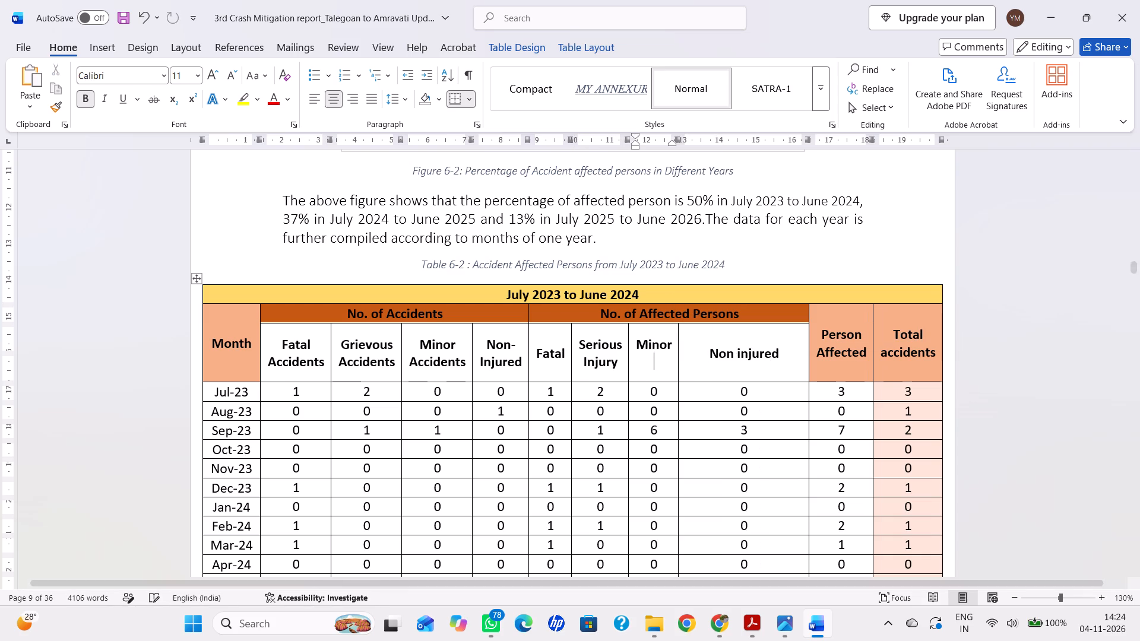
{"action": "key", "text": "ctrl+v"}
Narrow the Non injured and Person Affected columns in Table 6-2 so each heading wraps onto two lines.
{"action": "left_click", "coordinate": [791, 354]}
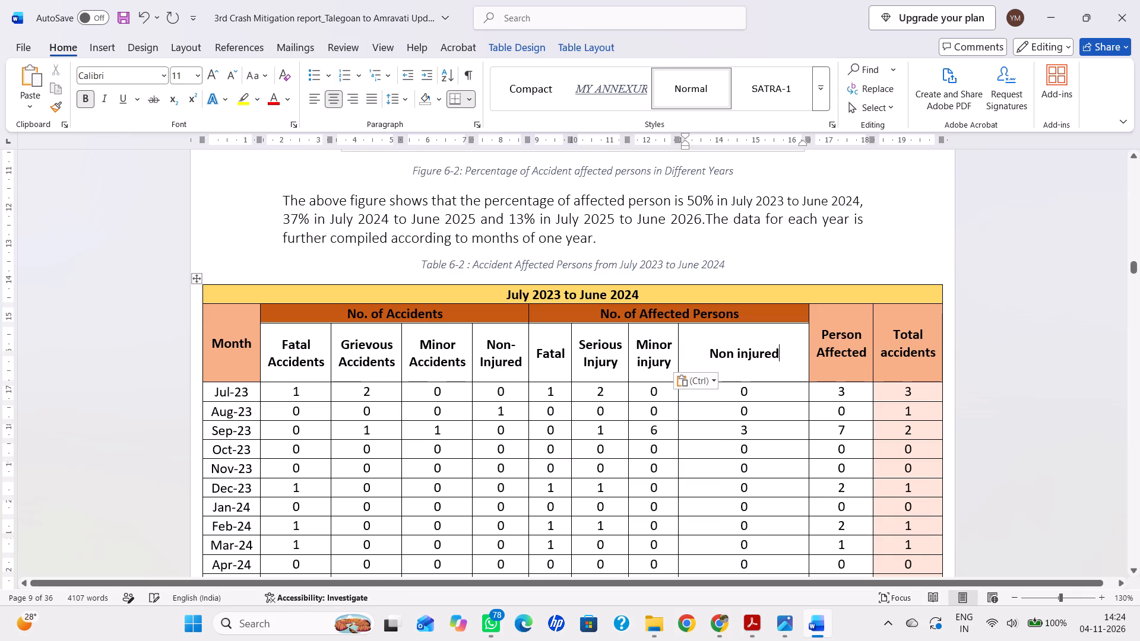
{"action": "left_click_drag", "start_coordinate": [807, 366], "coordinate": [736, 361]}
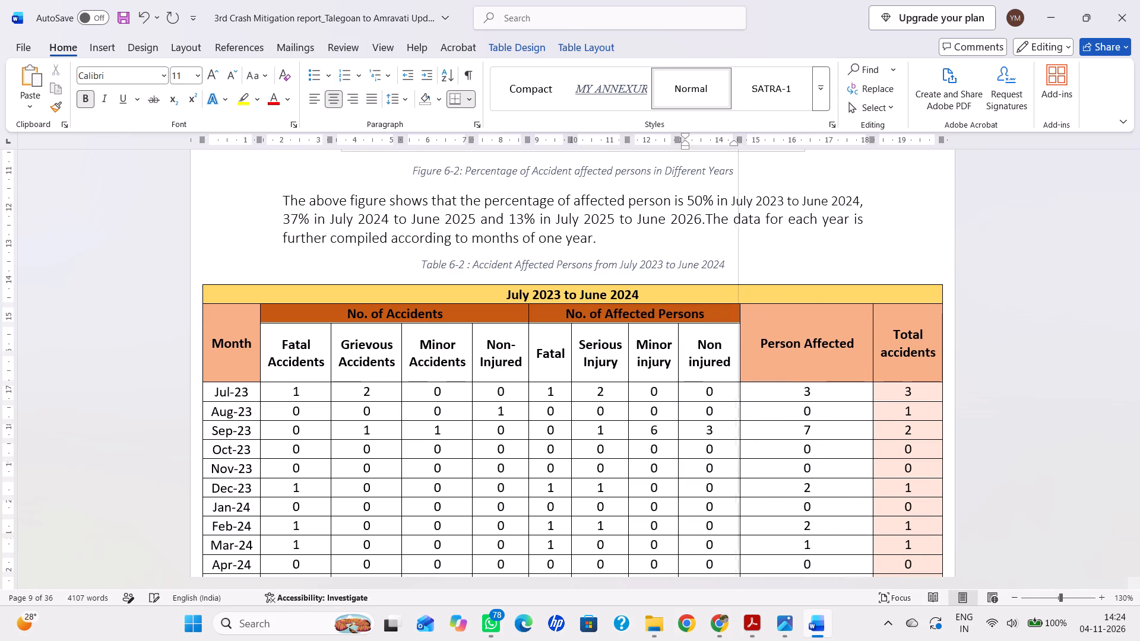
{"action": "left_click_drag", "start_coordinate": [736, 361], "coordinate": [729, 360]}
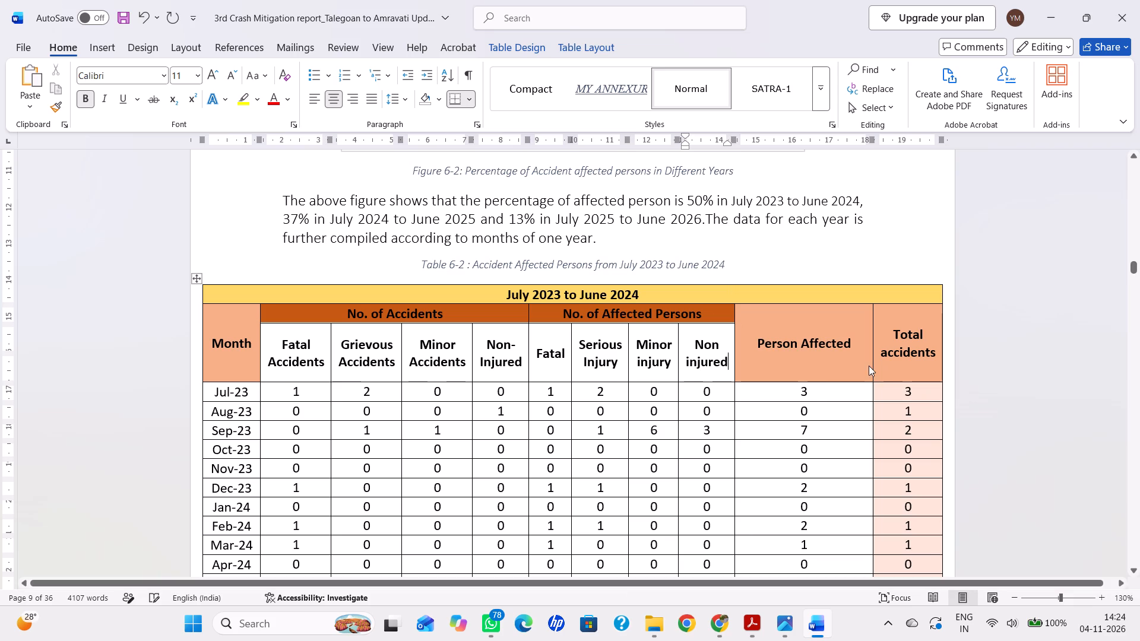
{"action": "left_click_drag", "start_coordinate": [872, 367], "coordinate": [805, 357]}
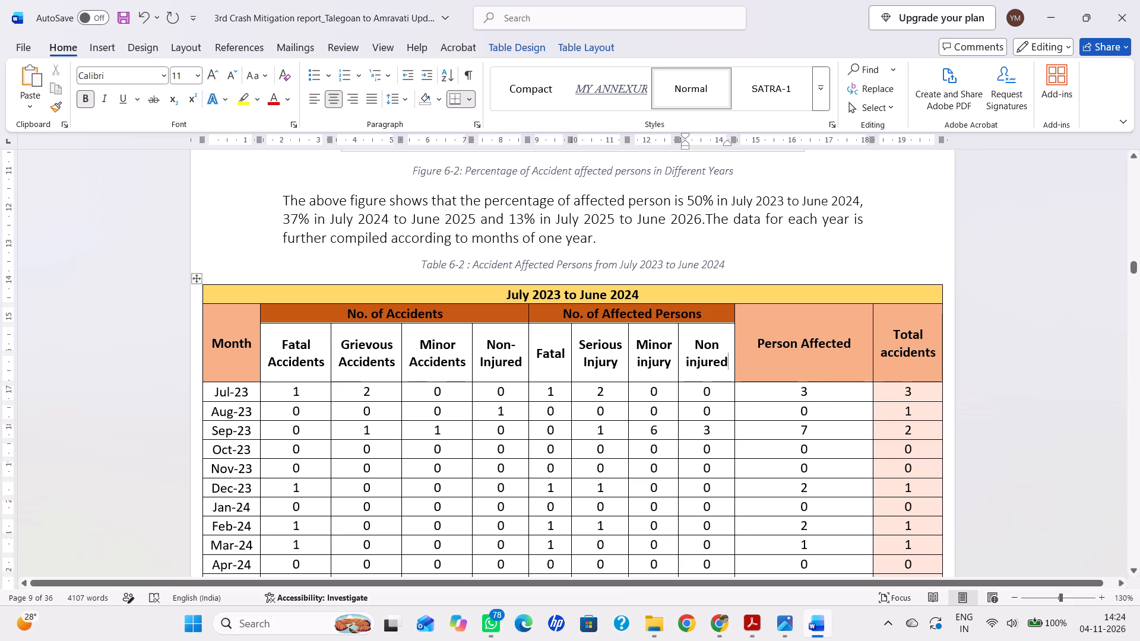
{"action": "left_click", "coordinate": [870, 366]}
{"action": "left_click_drag", "start_coordinate": [872, 366], "coordinate": [800, 361]}
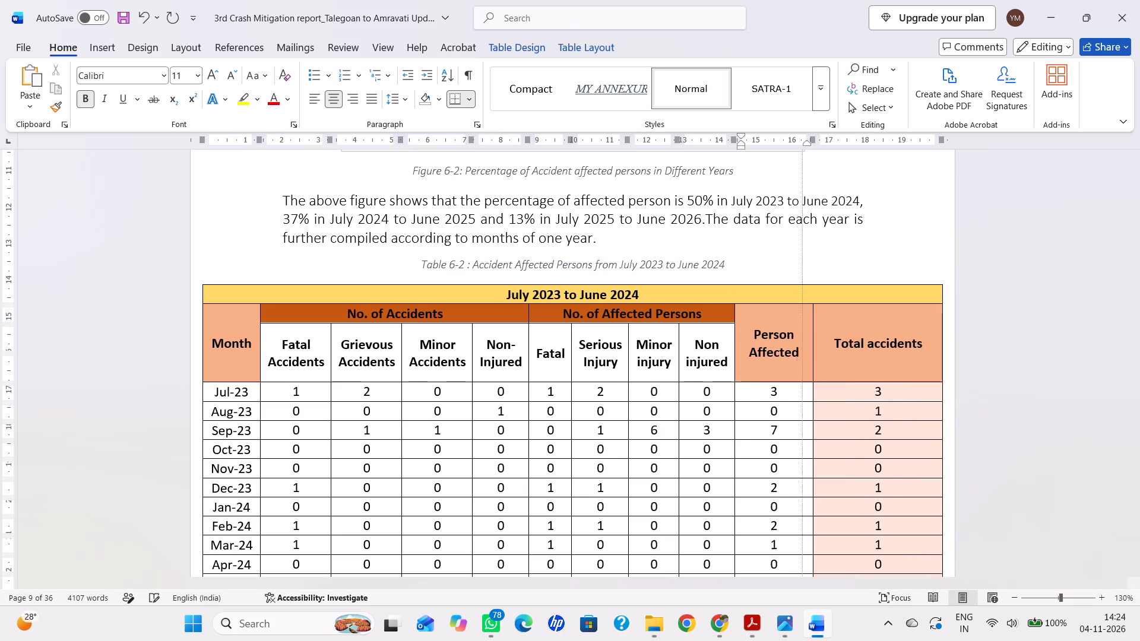
{"action": "left_click_drag", "start_coordinate": [800, 361], "coordinate": [771, 360]}
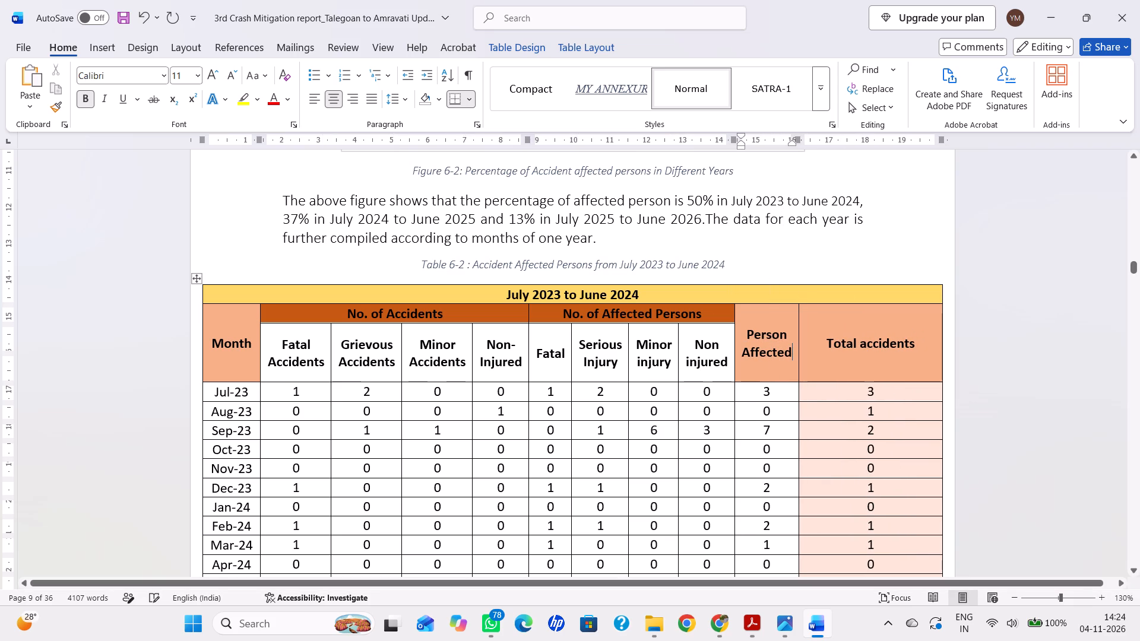
Narrow the Total accidents column in Table 6-2 so its heading wraps onto two lines, and save the report.
{"action": "double_click", "coordinate": [940, 363]}
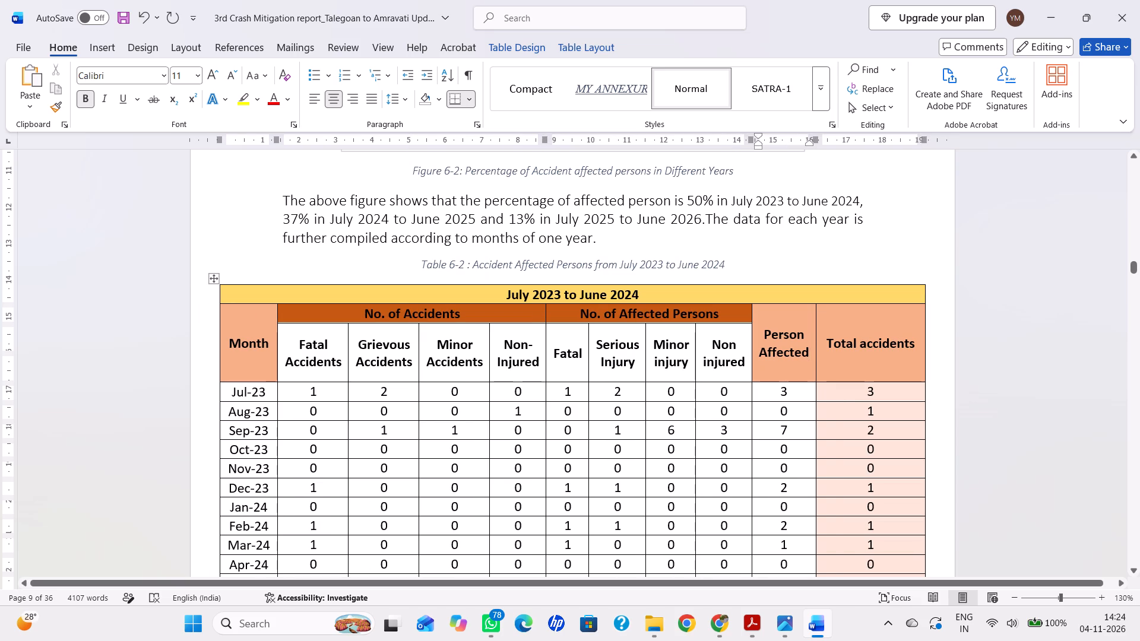
{"action": "left_click_drag", "start_coordinate": [924, 362], "coordinate": [890, 360]}
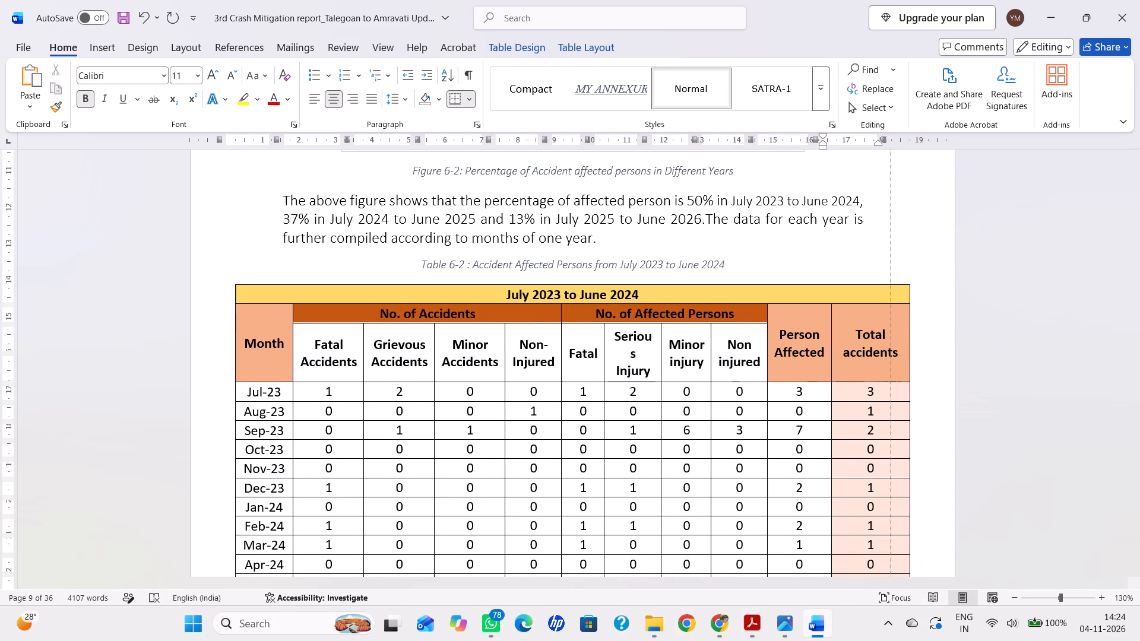
{"action": "left_click_drag", "start_coordinate": [890, 360], "coordinate": [889, 360]}
{"action": "left_click", "coordinate": [940, 380]}
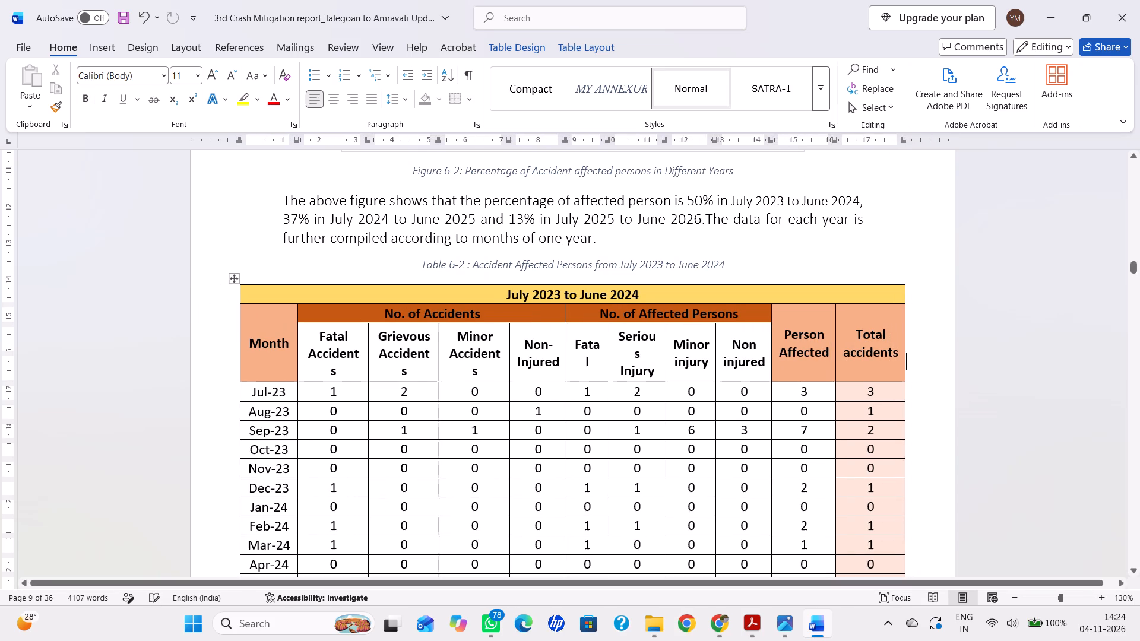
{"action": "key", "text": "ctrl+s"}
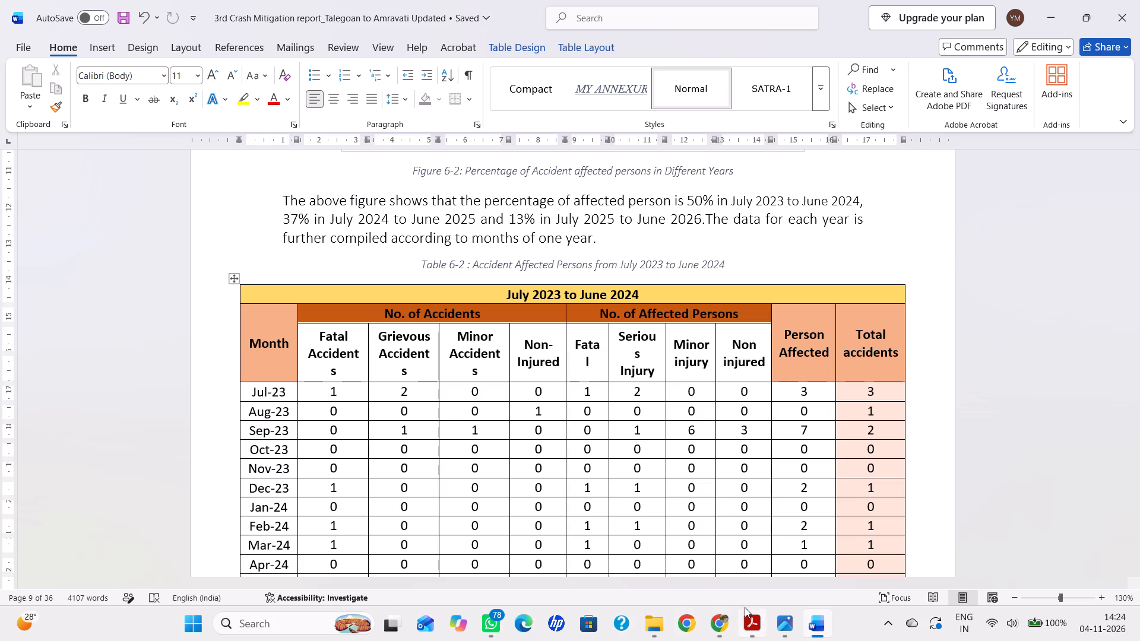
Recheck the Figure 6-2 pie chart percentages against the paragraph introducing Table 6-2.
{"action": "left_click", "coordinate": [1057, 422]}
{"action": "scroll", "coordinate": [973, 434], "scroll_direction": "up", "scroll_amount": 9}
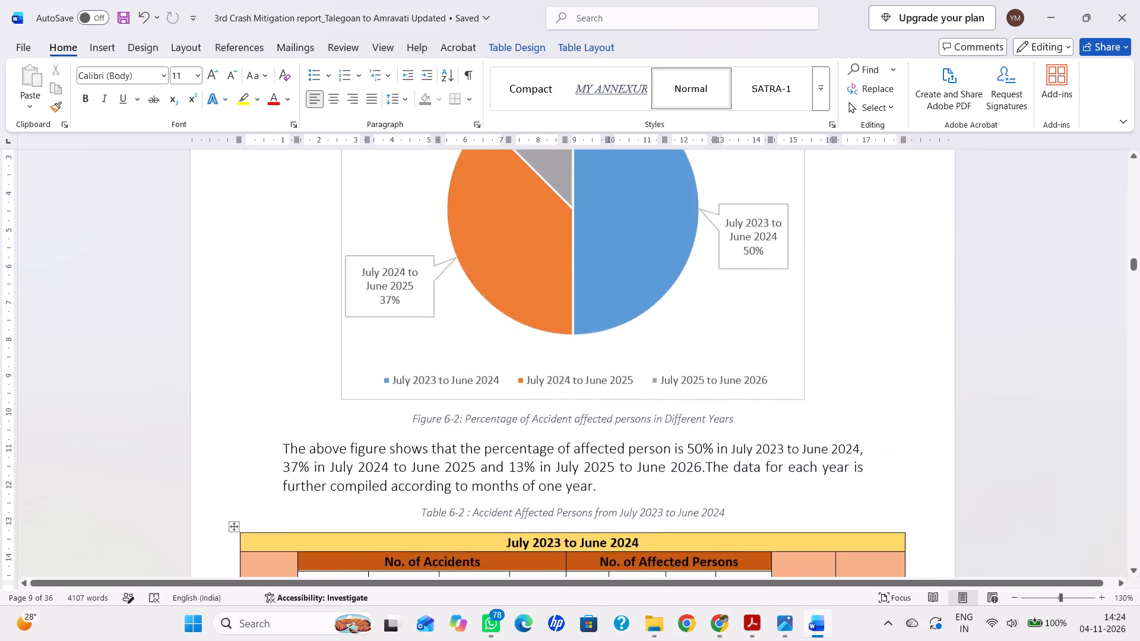
{"action": "scroll", "coordinate": [825, 477], "scroll_direction": "up", "scroll_amount": 2}
{"action": "scroll", "coordinate": [825, 477], "scroll_direction": "down", "scroll_amount": 7}
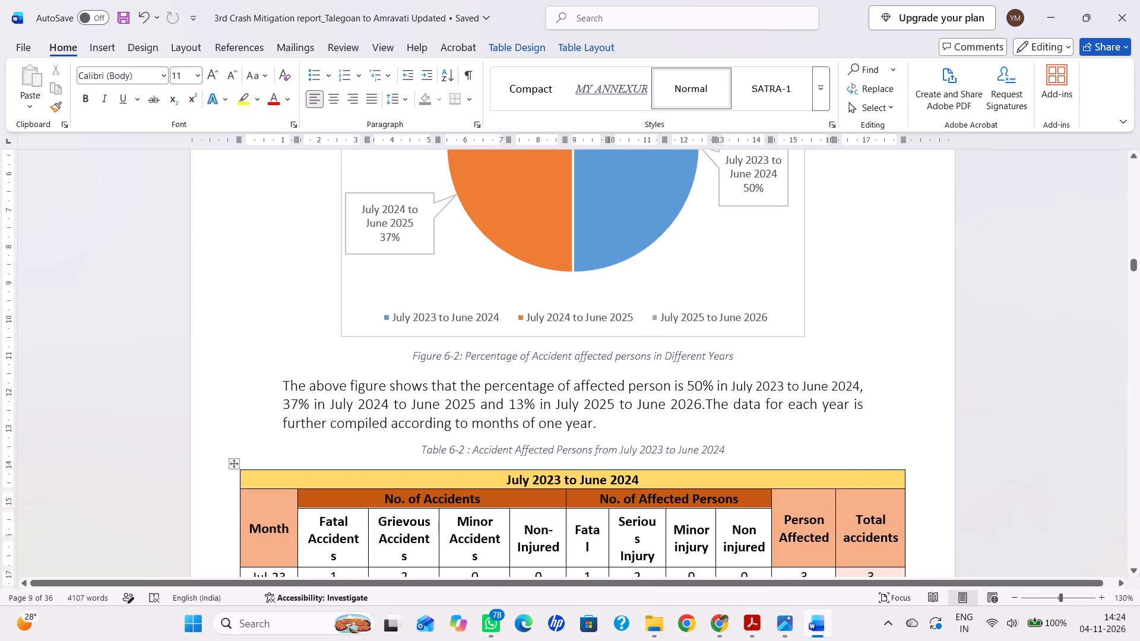
{"action": "scroll", "coordinate": [826, 483], "scroll_direction": "up", "scroll_amount": 4}
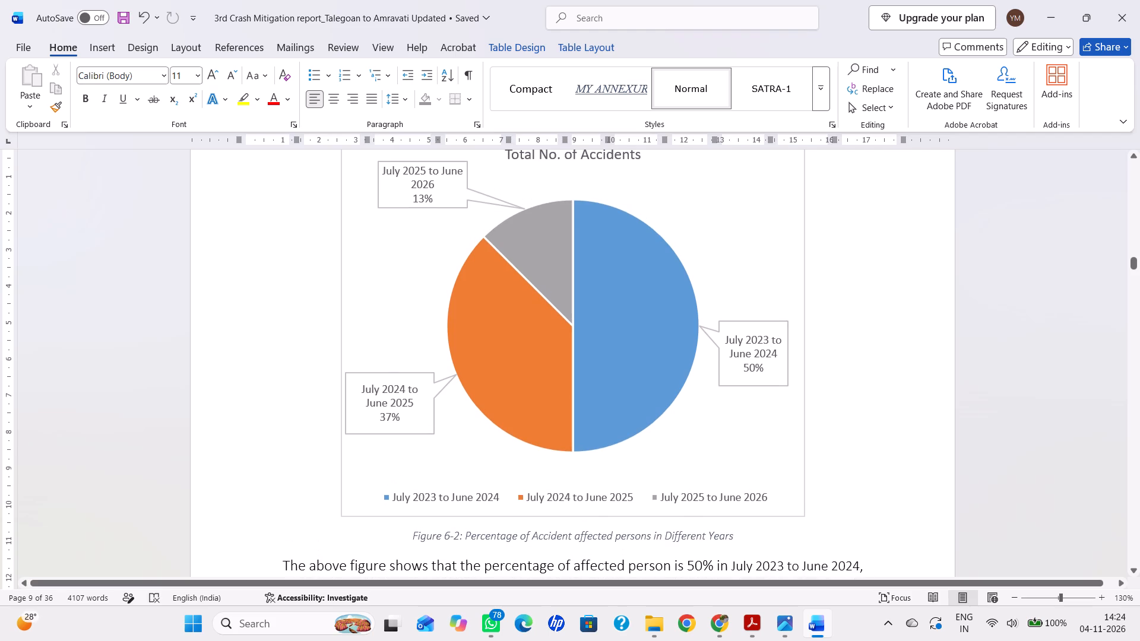
{"action": "scroll", "coordinate": [826, 483], "scroll_direction": "down", "scroll_amount": 3}
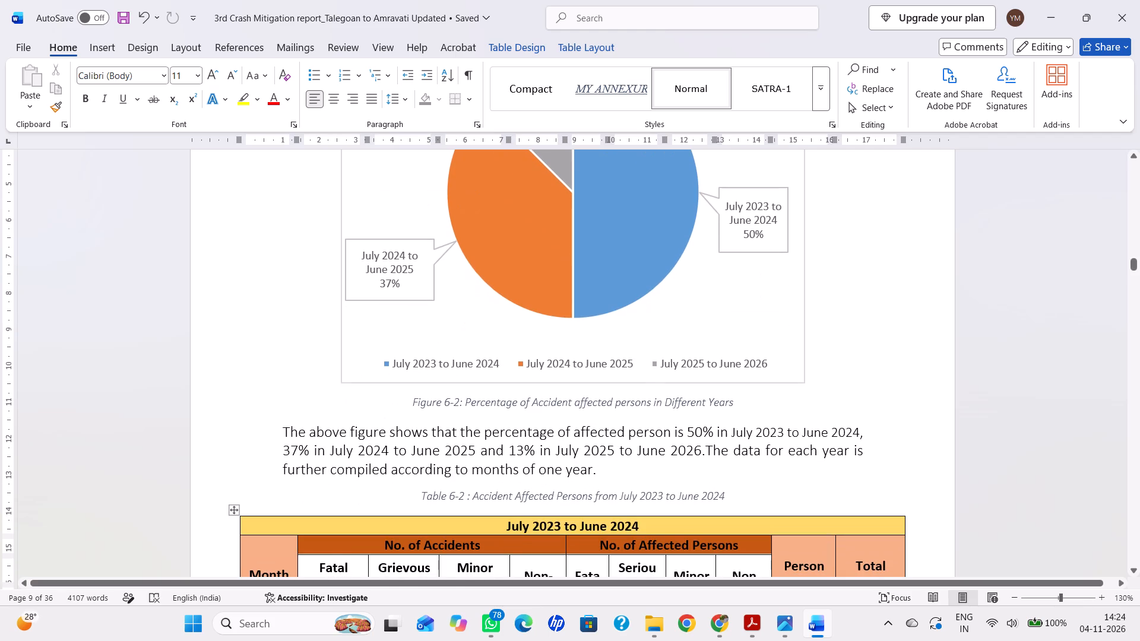
{"action": "scroll", "coordinate": [829, 494], "scroll_direction": "up", "scroll_amount": 3}
{"action": "scroll", "coordinate": [829, 494], "scroll_direction": "down", "scroll_amount": 5}
{"action": "scroll", "coordinate": [832, 494], "scroll_direction": "up", "scroll_amount": 4}
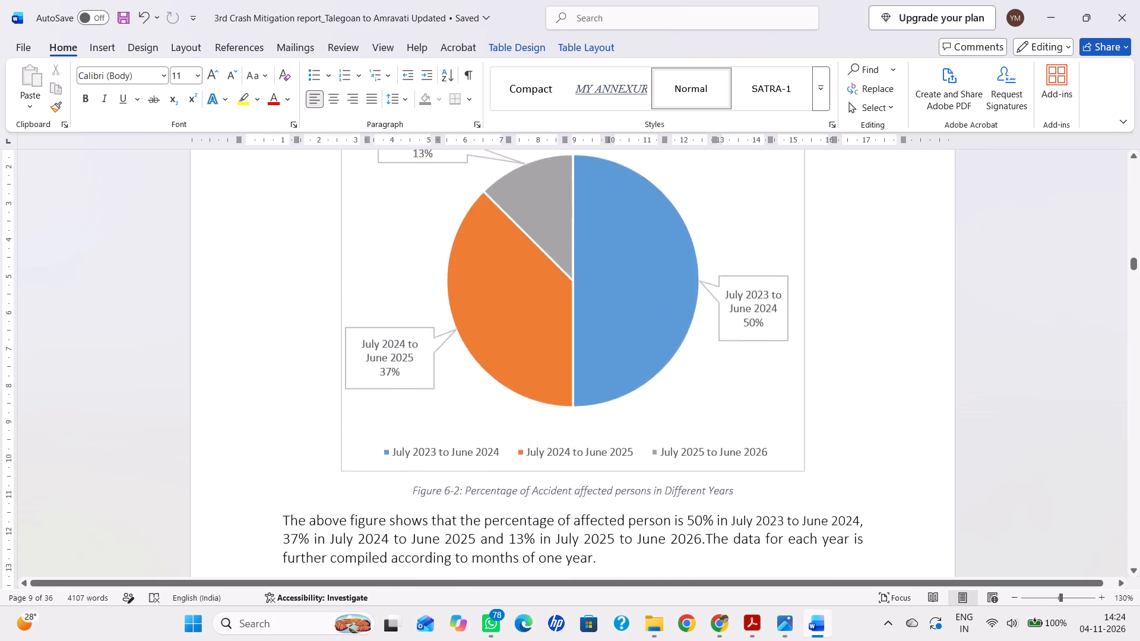
Check the paragraph on July 2023 to June 2024 accident percentages against the Figure 6-3 graph and the pie chart below it.
{"action": "scroll", "coordinate": [832, 494], "scroll_direction": "down", "scroll_amount": 20}
{"action": "scroll", "coordinate": [832, 494], "scroll_direction": "down", "scroll_amount": 8}
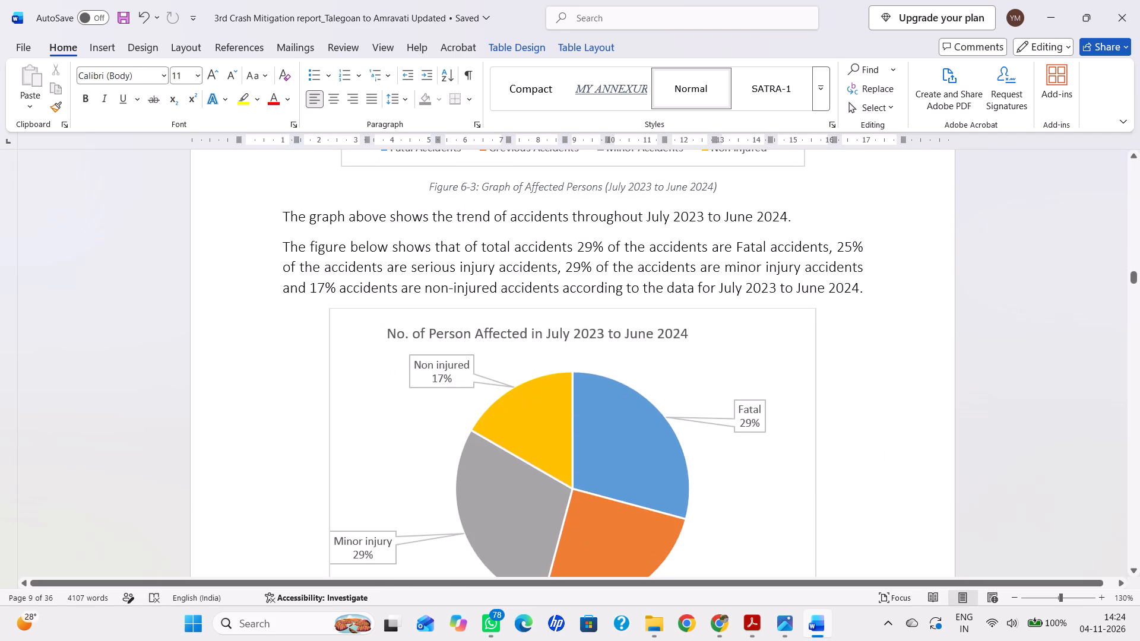
{"action": "scroll", "coordinate": [832, 496], "scroll_direction": "down", "scroll_amount": 6}
{"action": "scroll", "coordinate": [832, 504], "scroll_direction": "up", "scroll_amount": 4}
{"action": "scroll", "coordinate": [832, 504], "scroll_direction": "down", "scroll_amount": 1}
{"action": "scroll", "coordinate": [794, 510], "scroll_direction": "up", "scroll_amount": 5}
{"action": "scroll", "coordinate": [794, 510], "scroll_direction": "down", "scroll_amount": 1}
{"action": "scroll", "coordinate": [794, 510], "scroll_direction": "up", "scroll_amount": 5}
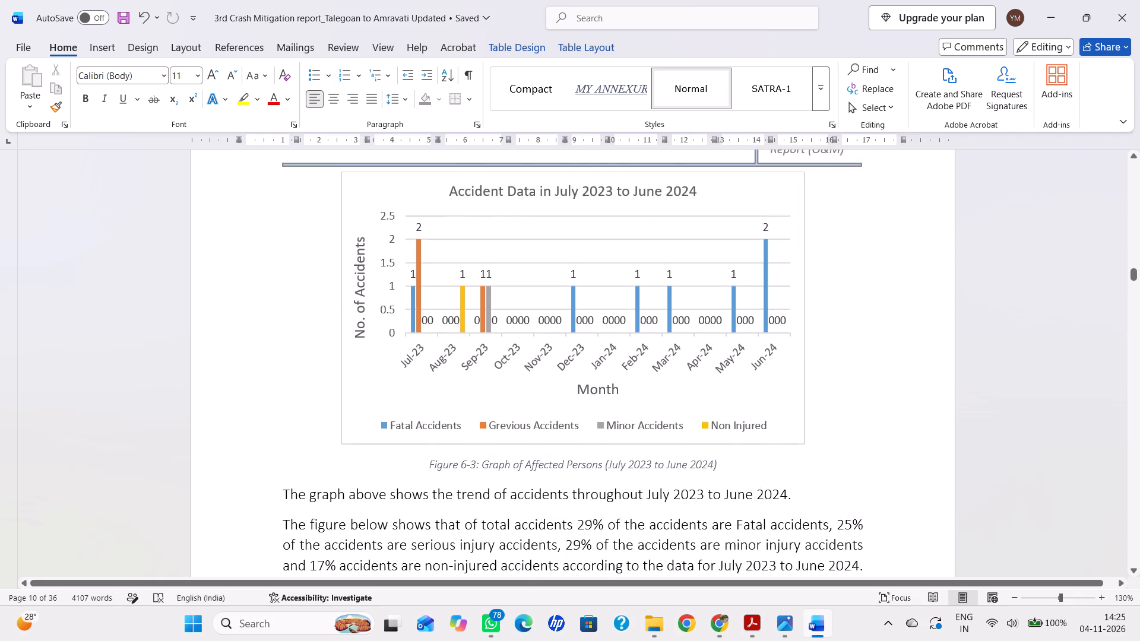
{"action": "scroll", "coordinate": [794, 510], "scroll_direction": "down", "scroll_amount": 1}
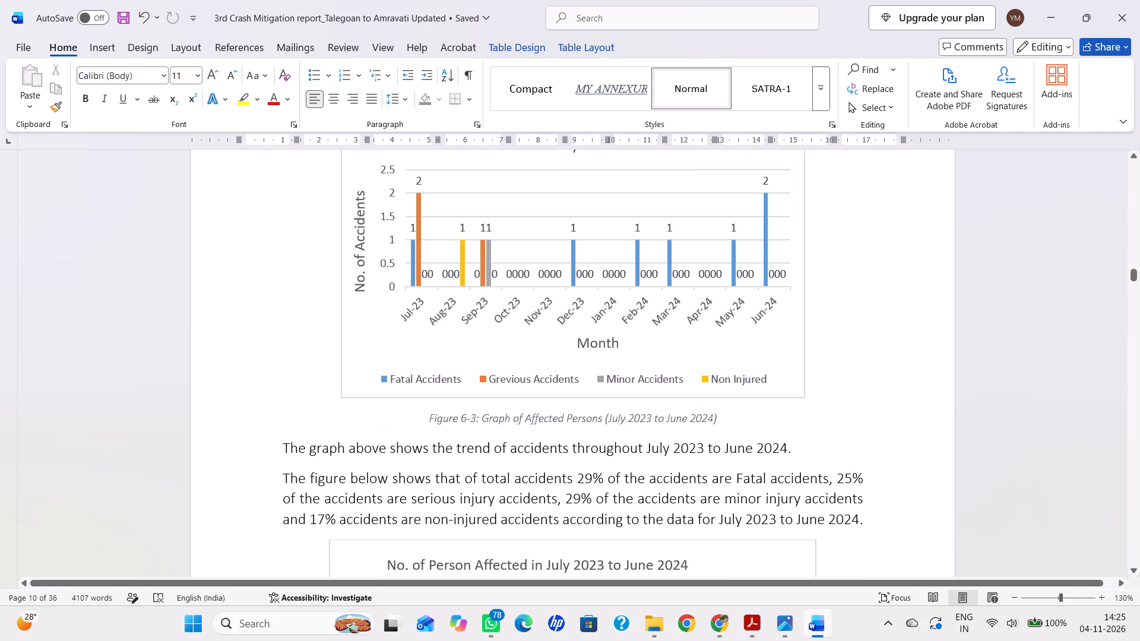
{"action": "scroll", "coordinate": [794, 510], "scroll_direction": "down", "scroll_amount": 9}
{"action": "scroll", "coordinate": [794, 510], "scroll_direction": "up", "scroll_amount": 4}
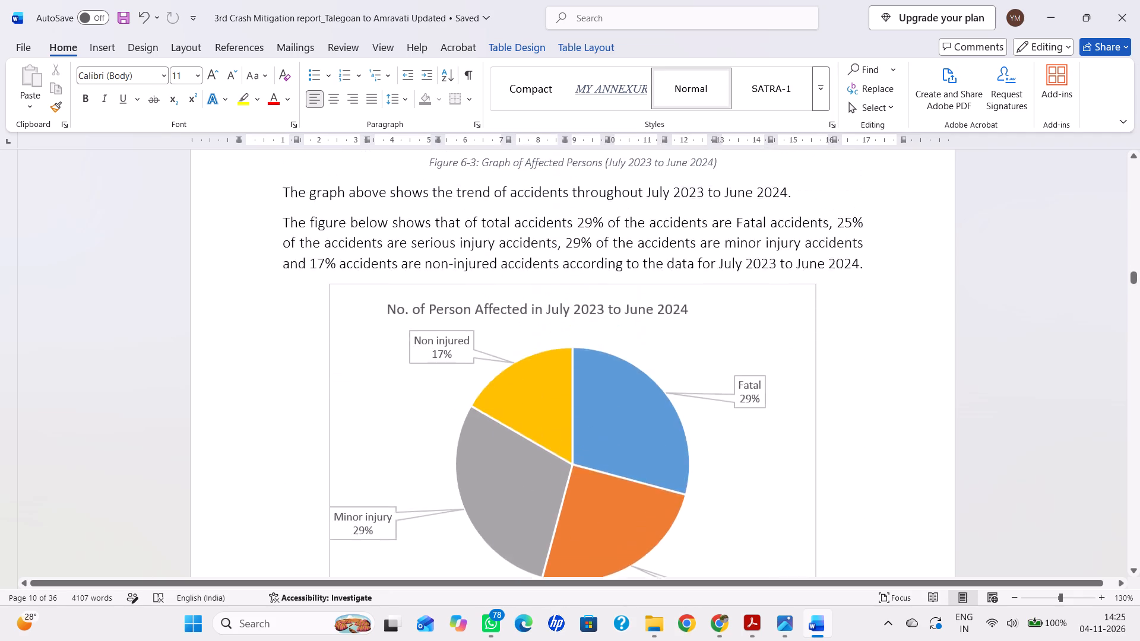
{"action": "scroll", "coordinate": [794, 510], "scroll_direction": "down", "scroll_amount": 6}
{"action": "scroll", "coordinate": [794, 510], "scroll_direction": "up", "scroll_amount": 10}
{"action": "scroll", "coordinate": [794, 510], "scroll_direction": "down", "scroll_amount": 19}
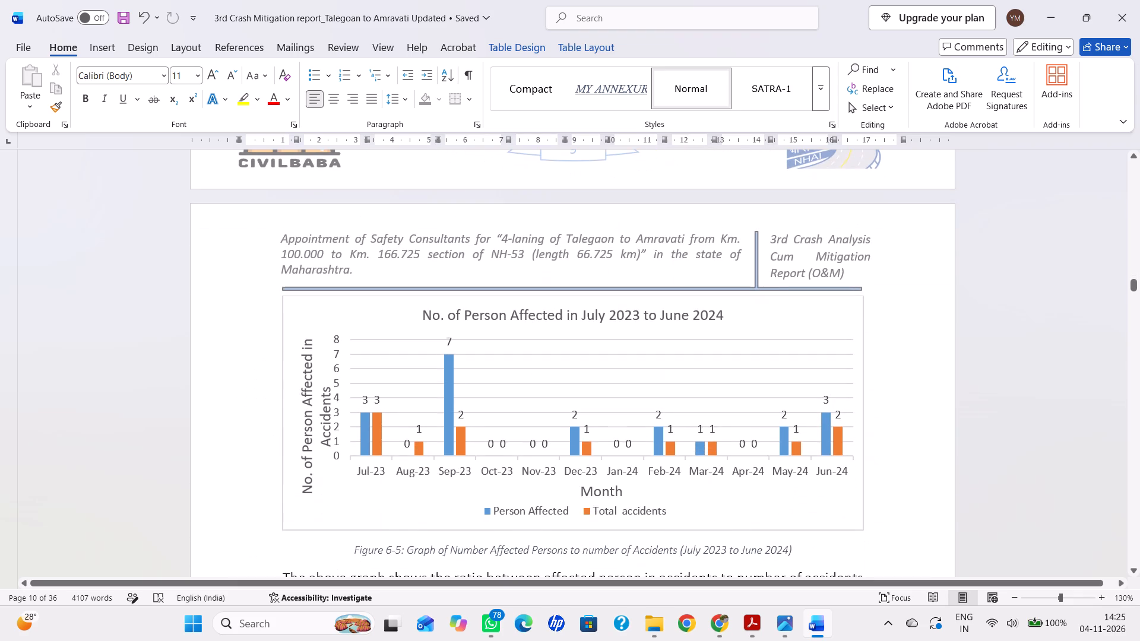
Narrow the Serious Injury column in Table 6-3 and move the word Injury onto a second line of its heading.
{"action": "scroll", "coordinate": [794, 510], "scroll_direction": "down", "scroll_amount": 7}
{"action": "scroll", "coordinate": [677, 440], "scroll_direction": "down", "scroll_amount": 5}
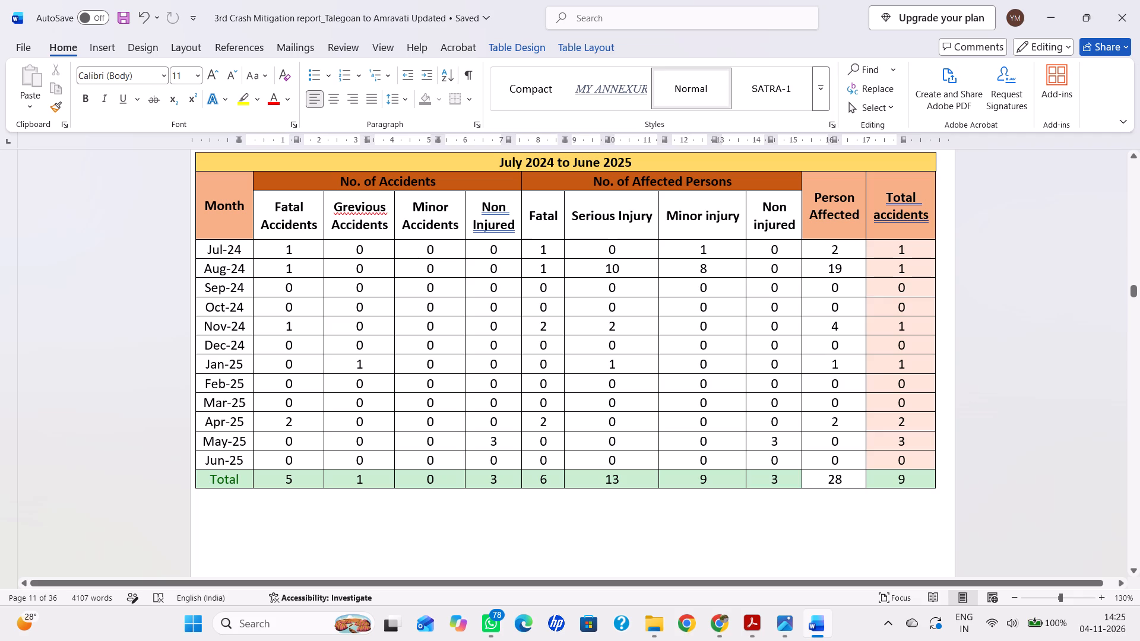
{"action": "left_click_drag", "start_coordinate": [654, 216], "coordinate": [619, 215]}
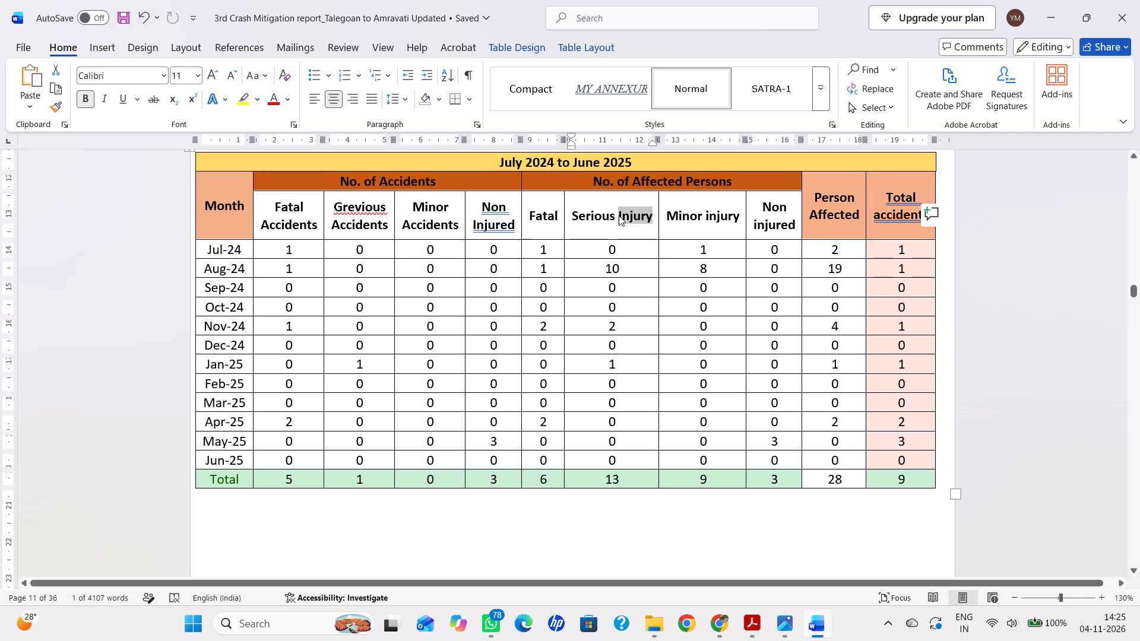
{"action": "key", "text": "ctrl+x"}
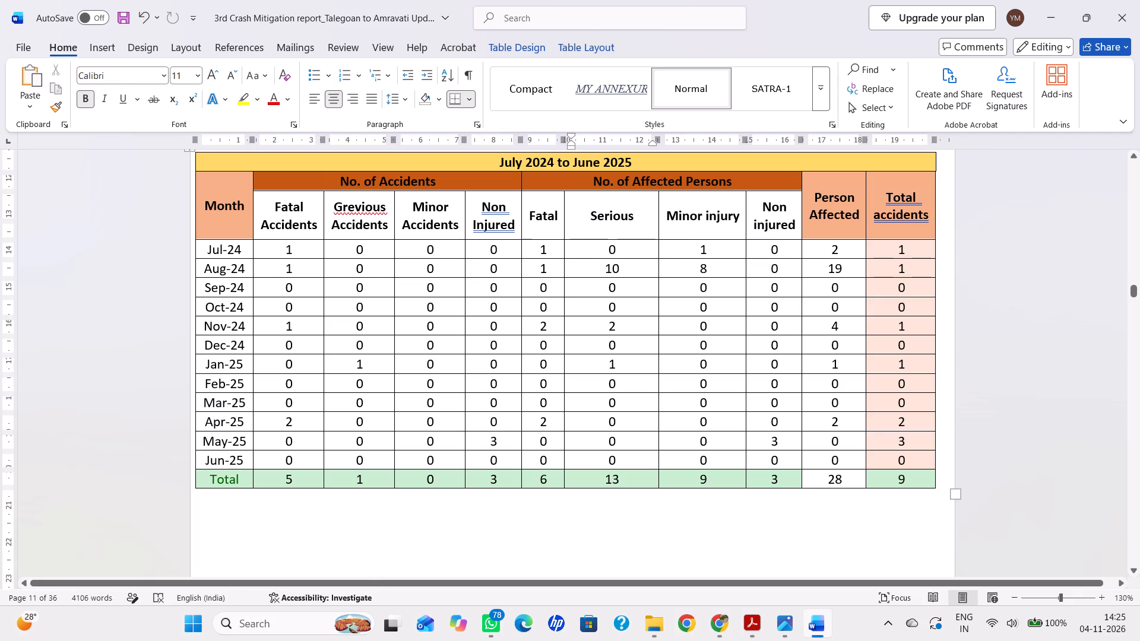
{"action": "left_click_drag", "start_coordinate": [658, 202], "coordinate": [629, 202]}
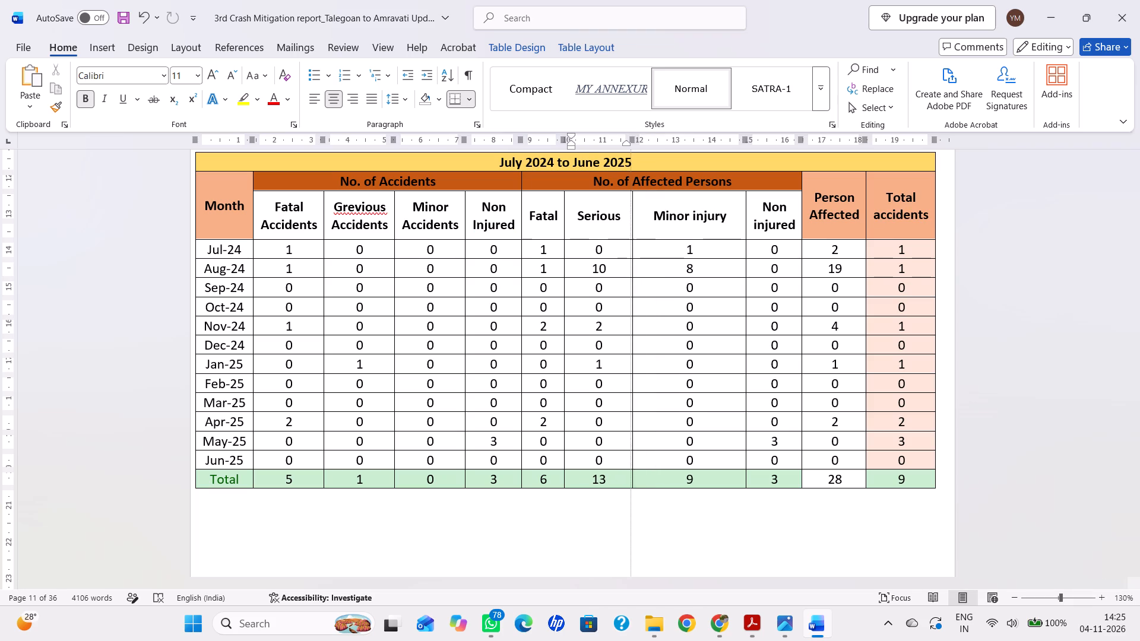
{"action": "left_click_drag", "start_coordinate": [629, 202], "coordinate": [623, 202]}
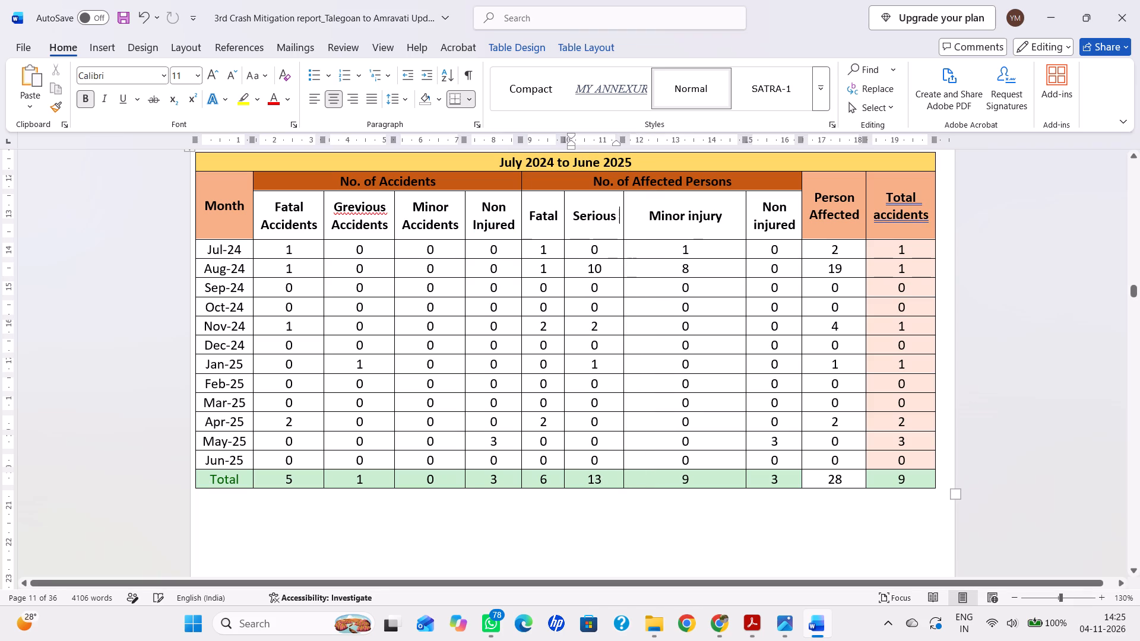
{"action": "key", "text": "BackSpace"}
{"action": "key", "text": "Return"}
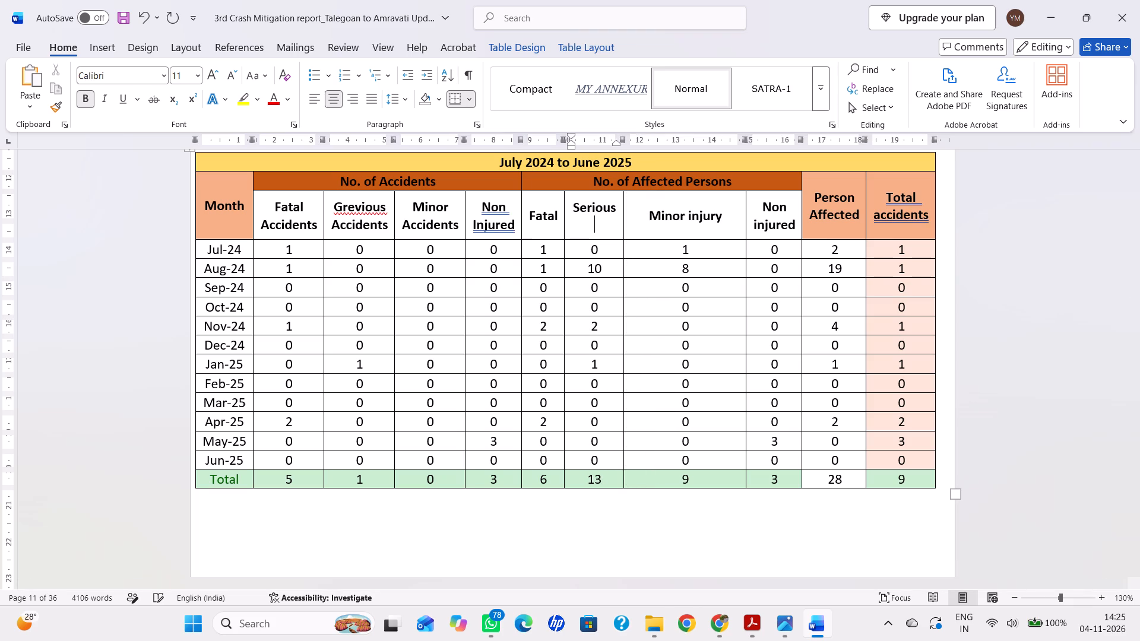
{"action": "key", "text": "ctrl+v"}
{"action": "left_click_drag", "start_coordinate": [623, 218], "coordinate": [616, 218]}
Narrow the Minor injury column in Table 6-3 and move the word injury onto a second line of its heading.
{"action": "left_click_drag", "start_coordinate": [745, 225], "coordinate": [679, 218]}
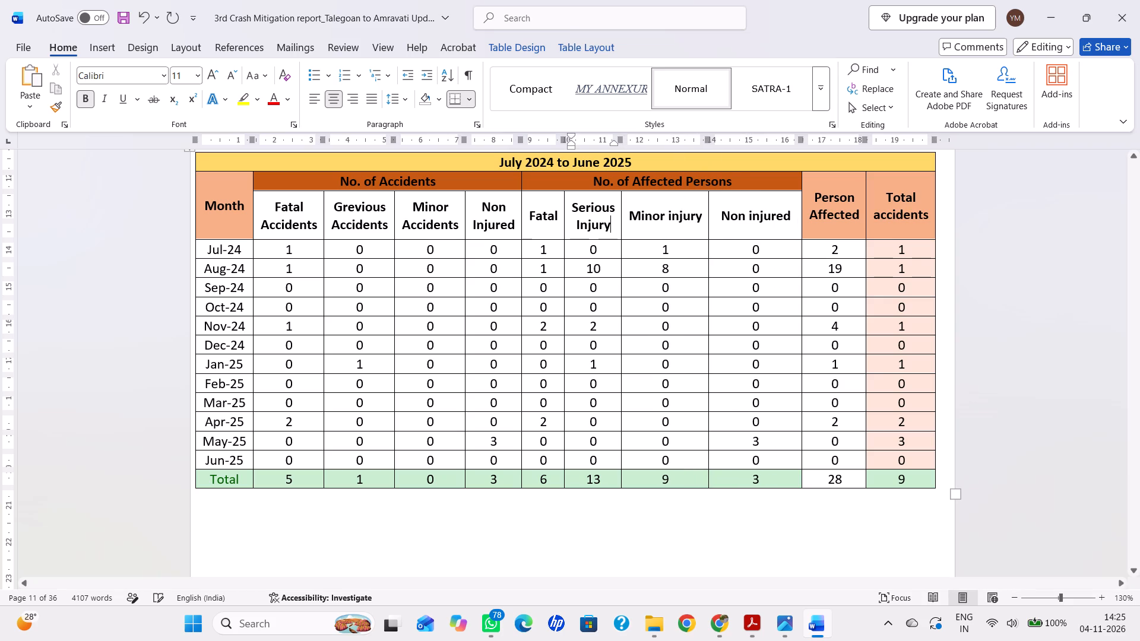
{"action": "left_click_drag", "start_coordinate": [699, 220], "coordinate": [669, 215]}
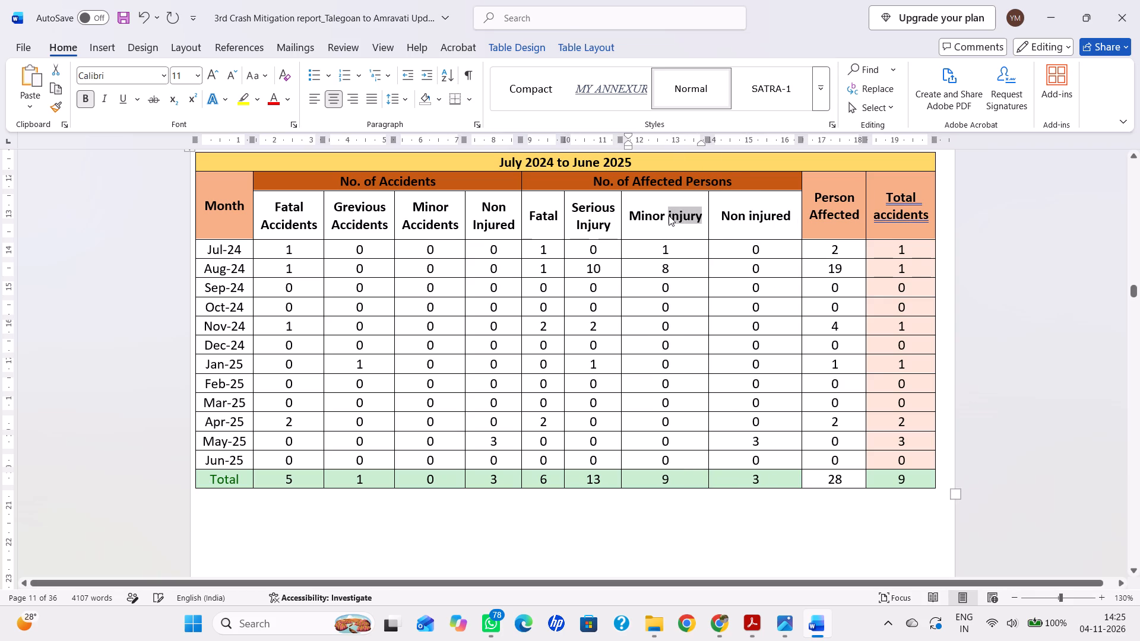
{"action": "key", "text": "ctrl+x"}
{"action": "key", "text": "Return"}
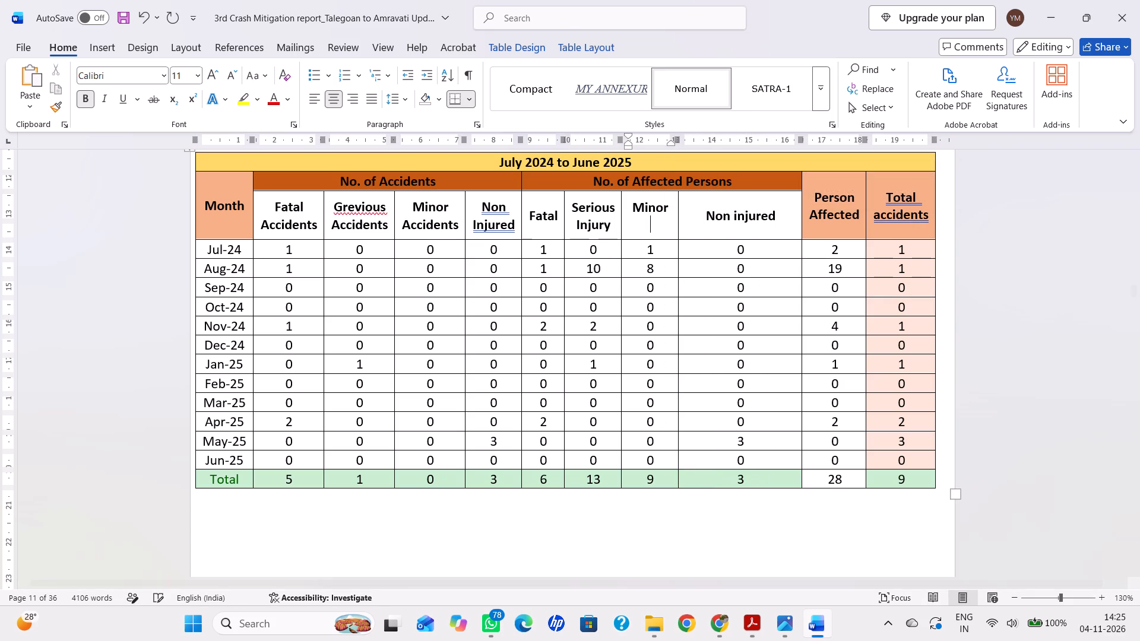
{"action": "key", "text": "ctrl+v"}
{"action": "left_click_drag", "start_coordinate": [677, 212], "coordinate": [664, 212]}
Narrow the Non injured column under No. of Affected Persons in Table 6-3 so its heading wraps onto two lines.
{"action": "left_click_drag", "start_coordinate": [778, 221], "coordinate": [730, 219]}
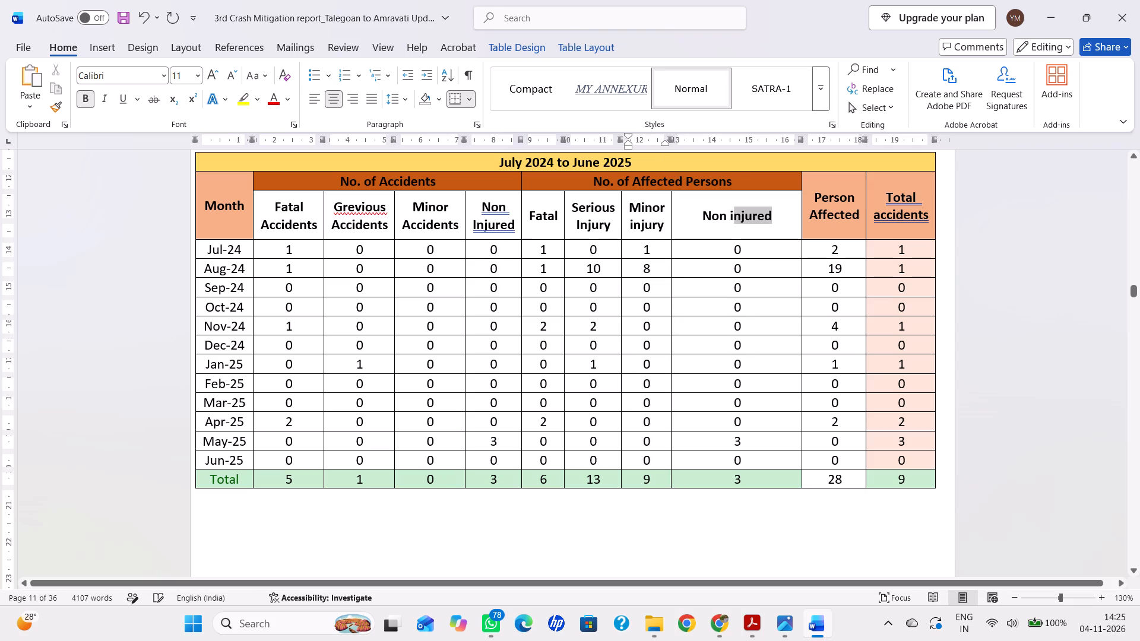
{"action": "left_click_drag", "start_coordinate": [730, 219], "coordinate": [728, 218]}
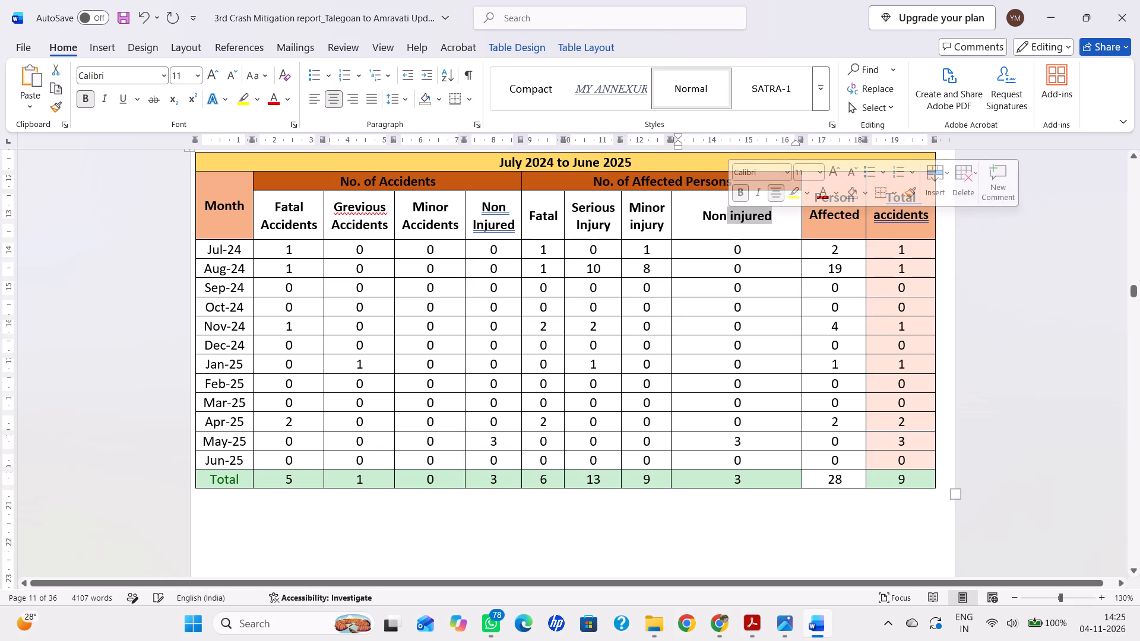
{"action": "left_click_drag", "start_coordinate": [802, 236], "coordinate": [774, 240]}
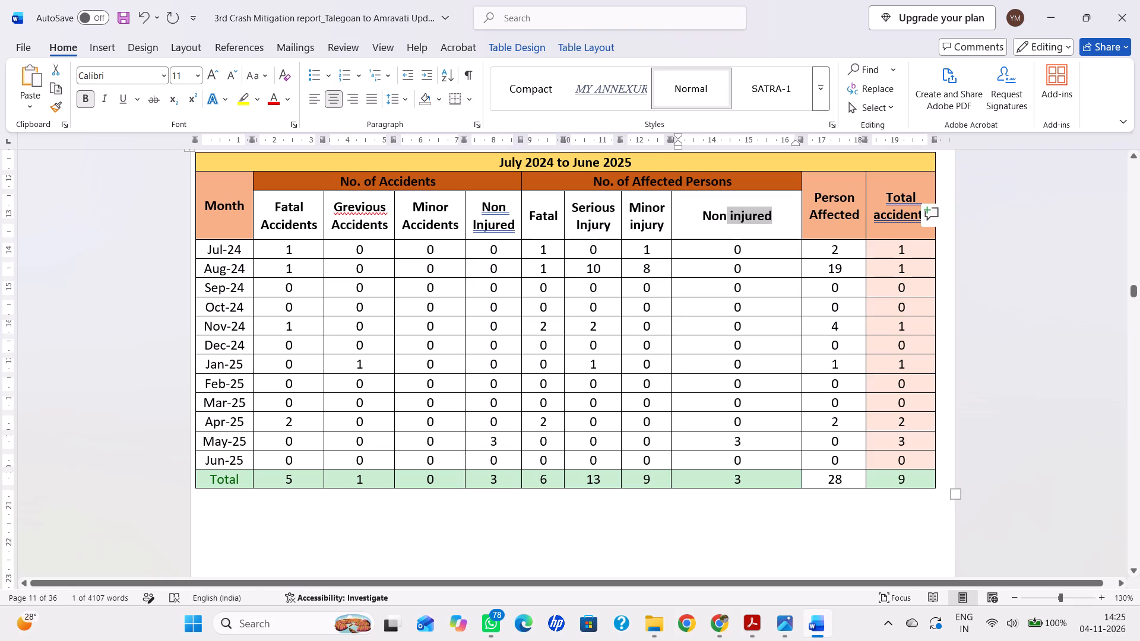
{"action": "left_click_drag", "start_coordinate": [800, 253], "coordinate": [741, 253]}
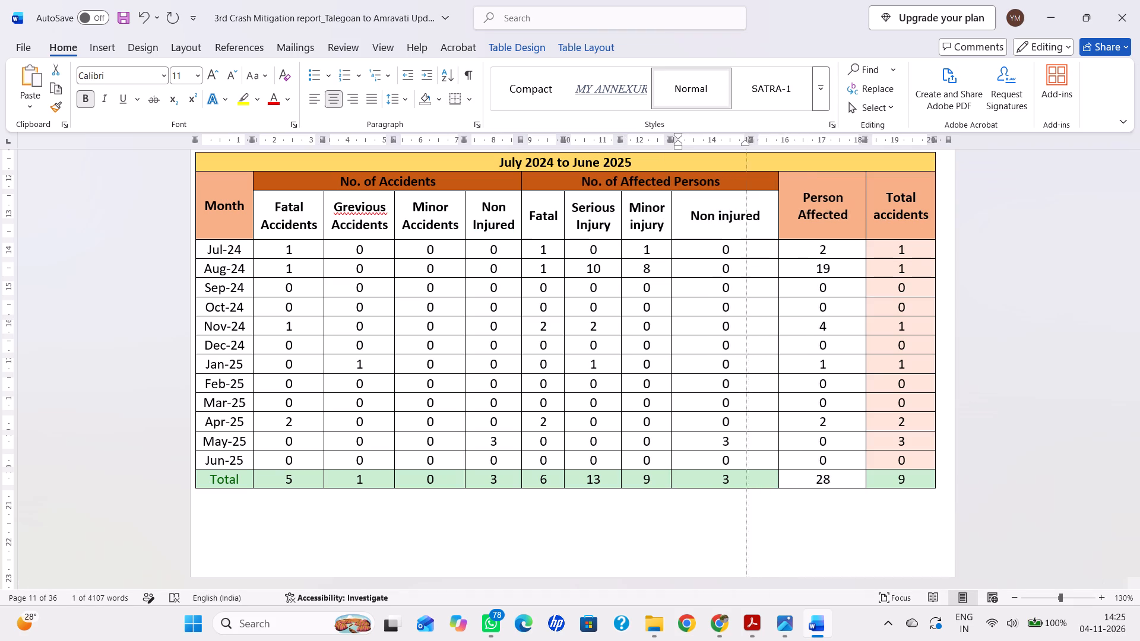
{"action": "left_click_drag", "start_coordinate": [741, 253], "coordinate": [720, 251]}
Narrow the Person Affected column in Table 6-3 so its heading wraps onto two lines.
{"action": "left_click_drag", "start_coordinate": [865, 250], "coordinate": [837, 249]}
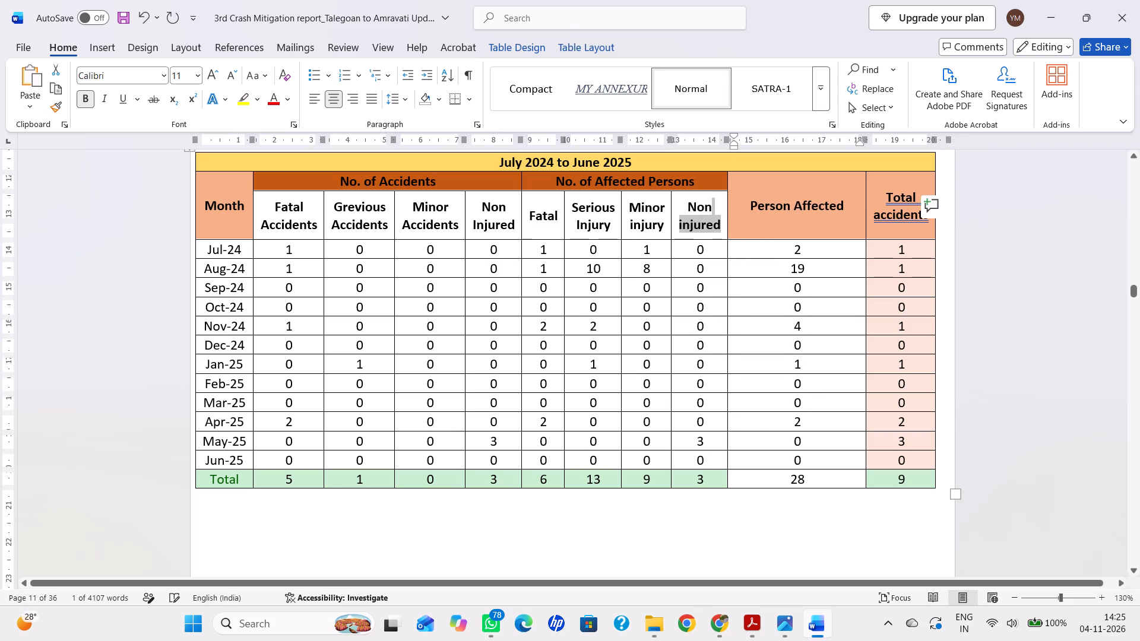
{"action": "left_click_drag", "start_coordinate": [837, 249], "coordinate": [813, 246]}
{"action": "left_click_drag", "start_coordinate": [865, 252], "coordinate": [834, 252]}
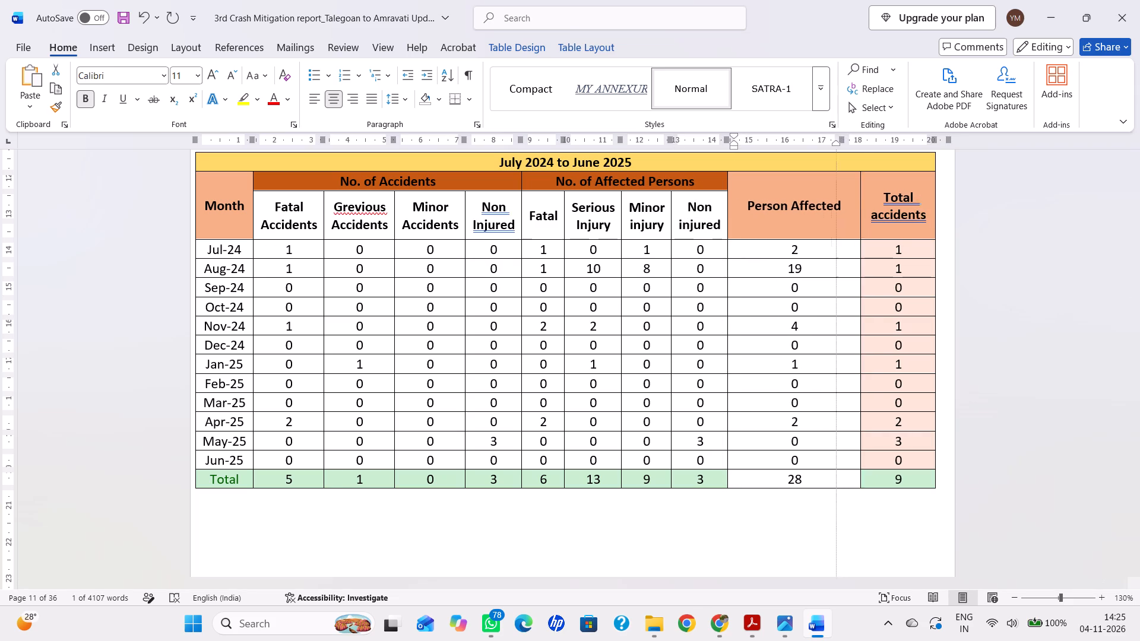
{"action": "left_click_drag", "start_coordinate": [834, 252], "coordinate": [759, 247]}
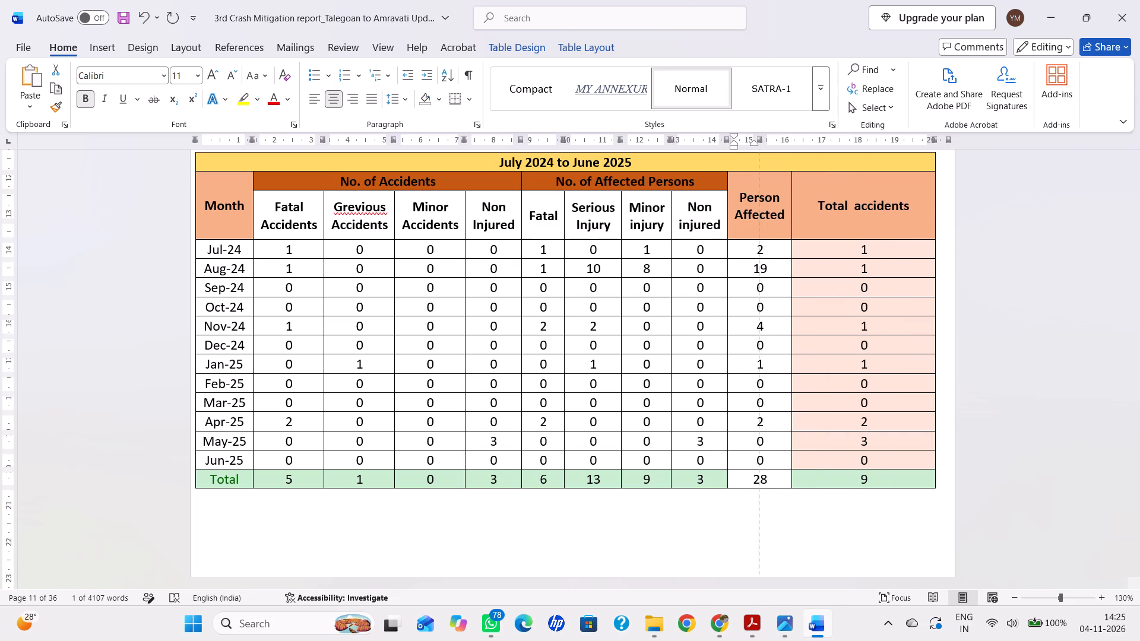
{"action": "left_click_drag", "start_coordinate": [759, 247], "coordinate": [758, 245]}
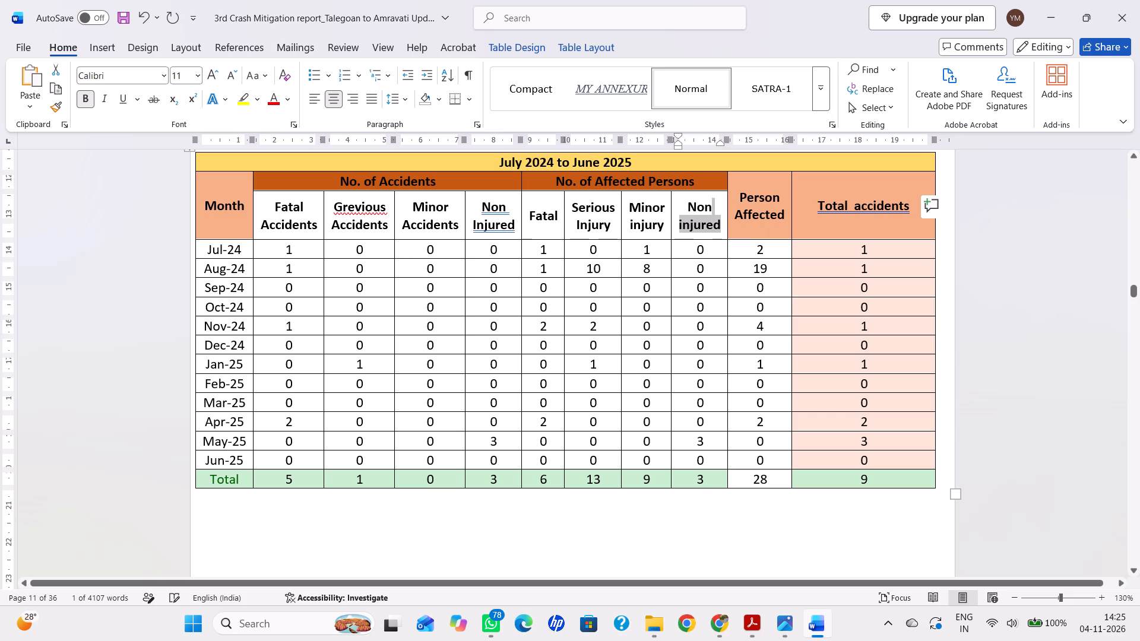
Narrow the Total accidents column in Table 6-3, keeping its heading on two lines, and save the report.
{"action": "left_click_drag", "start_coordinate": [934, 246], "coordinate": [900, 260]}
{"action": "left_click_drag", "start_coordinate": [935, 252], "coordinate": [844, 249]}
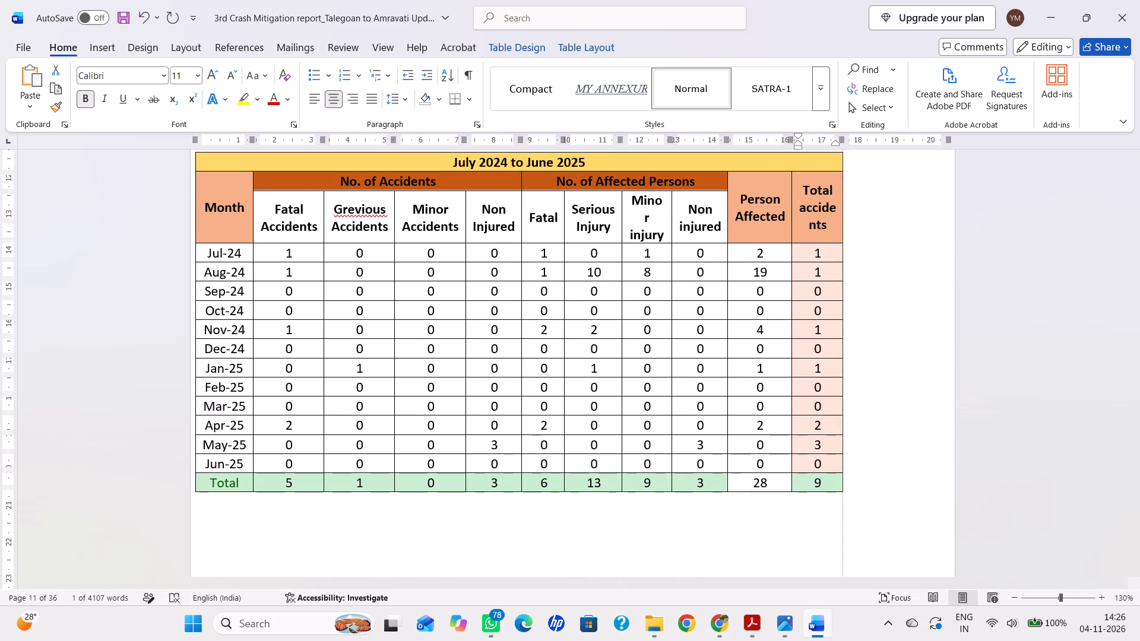
{"action": "left_click_drag", "start_coordinate": [844, 249], "coordinate": [856, 249]}
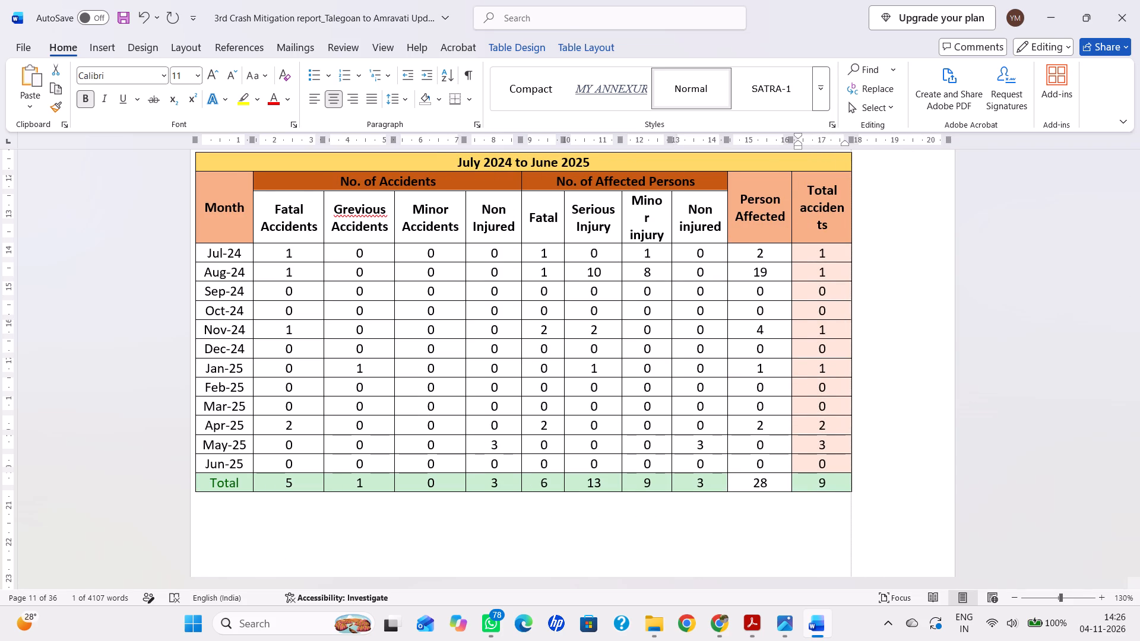
{"action": "left_click_drag", "start_coordinate": [856, 249], "coordinate": [859, 249]}
{"action": "key", "text": "ctrl+s"}
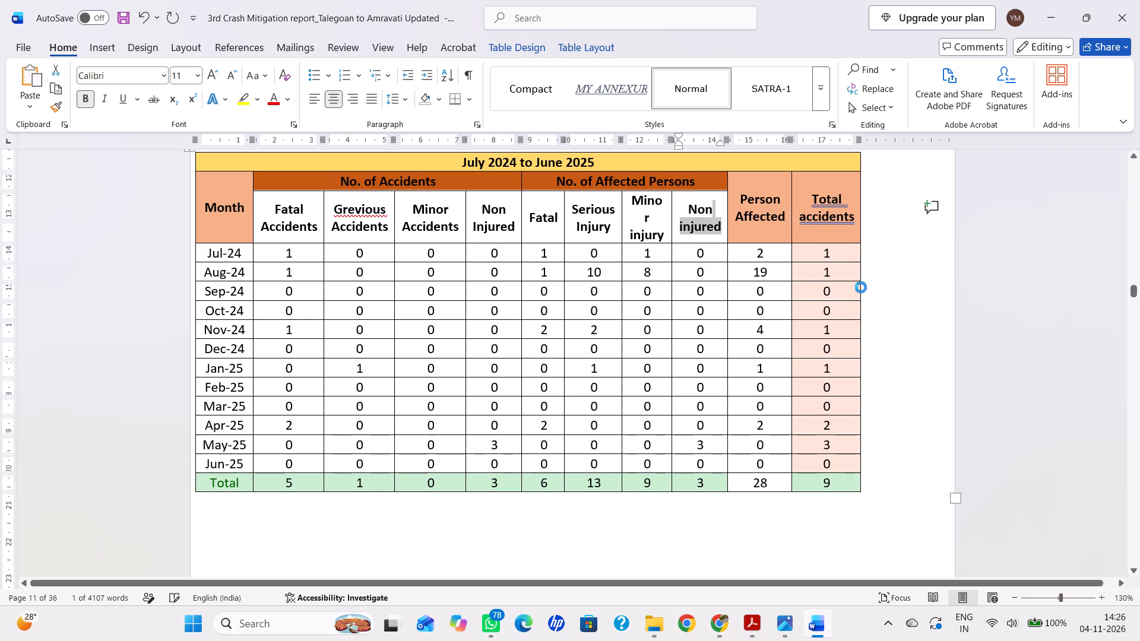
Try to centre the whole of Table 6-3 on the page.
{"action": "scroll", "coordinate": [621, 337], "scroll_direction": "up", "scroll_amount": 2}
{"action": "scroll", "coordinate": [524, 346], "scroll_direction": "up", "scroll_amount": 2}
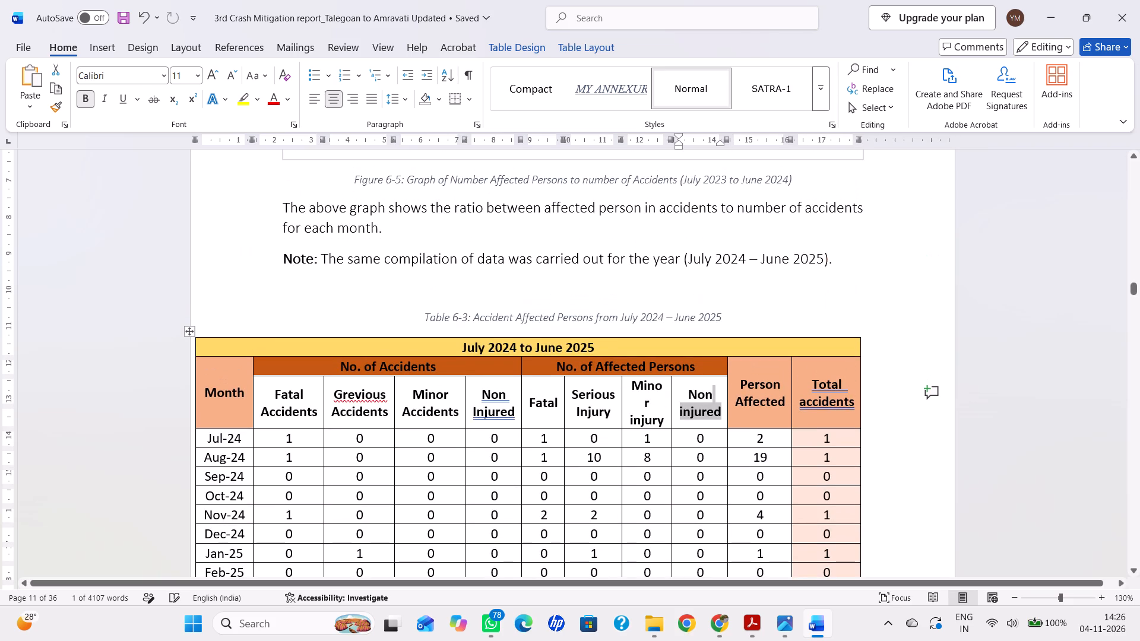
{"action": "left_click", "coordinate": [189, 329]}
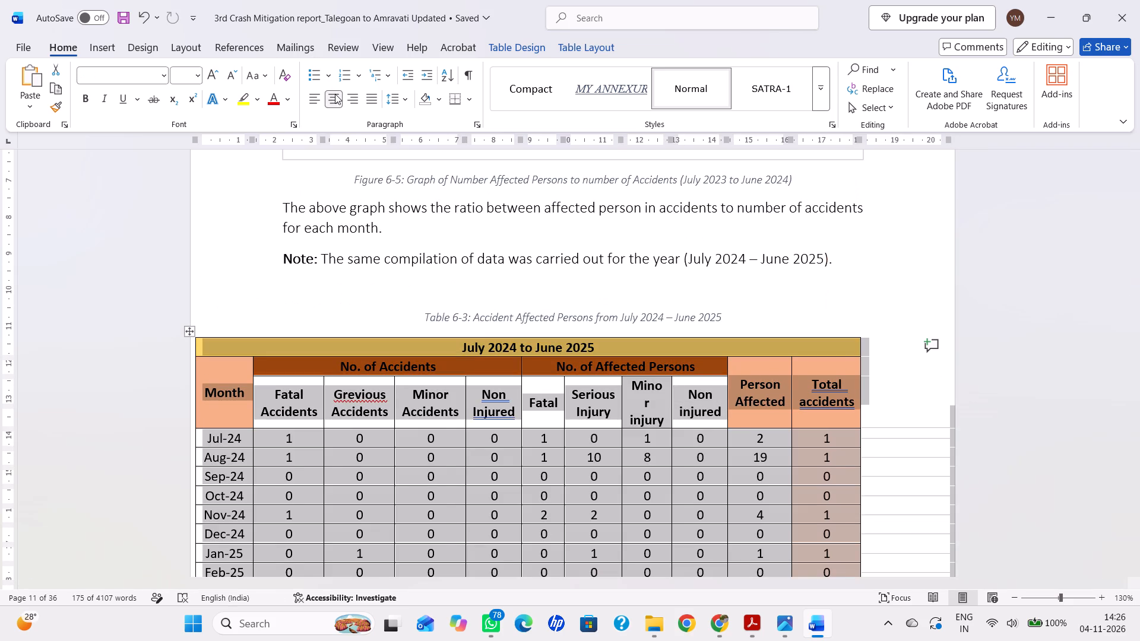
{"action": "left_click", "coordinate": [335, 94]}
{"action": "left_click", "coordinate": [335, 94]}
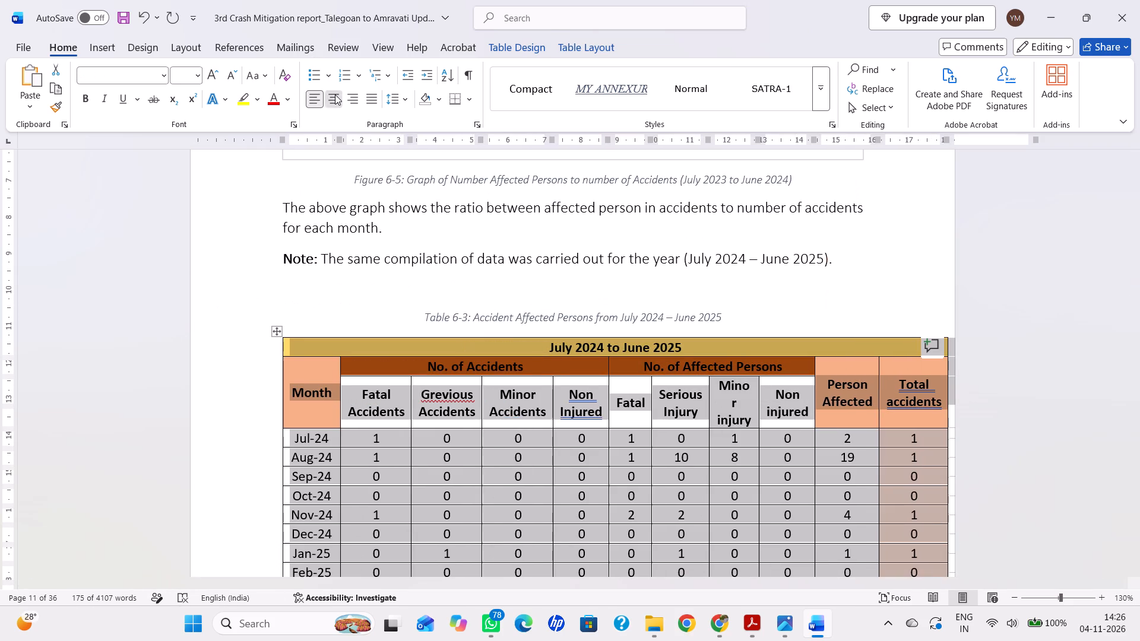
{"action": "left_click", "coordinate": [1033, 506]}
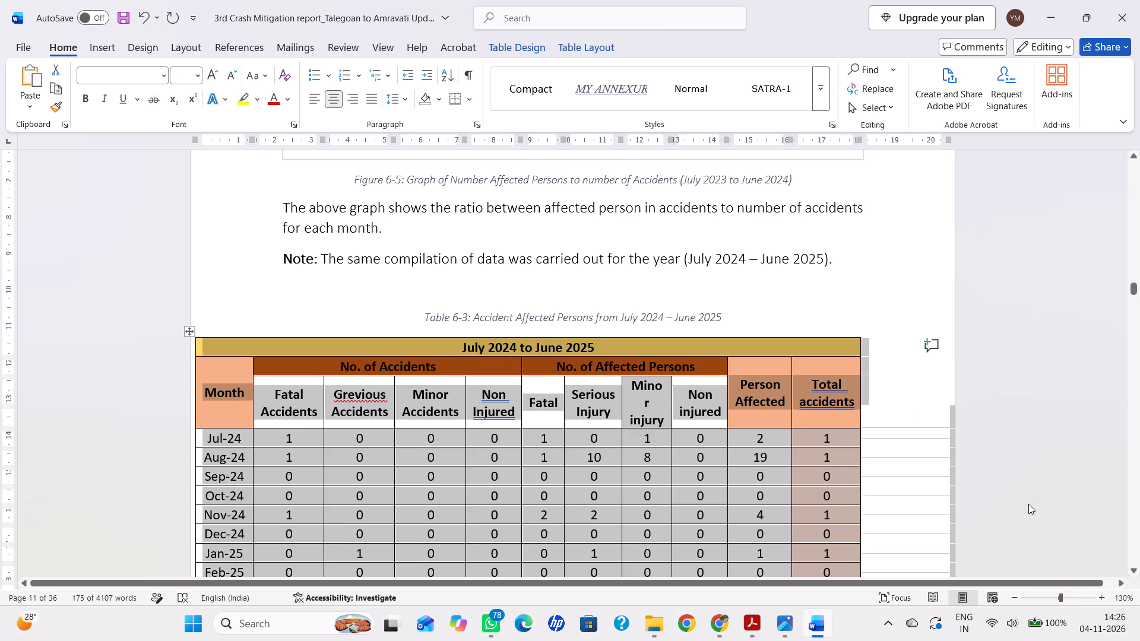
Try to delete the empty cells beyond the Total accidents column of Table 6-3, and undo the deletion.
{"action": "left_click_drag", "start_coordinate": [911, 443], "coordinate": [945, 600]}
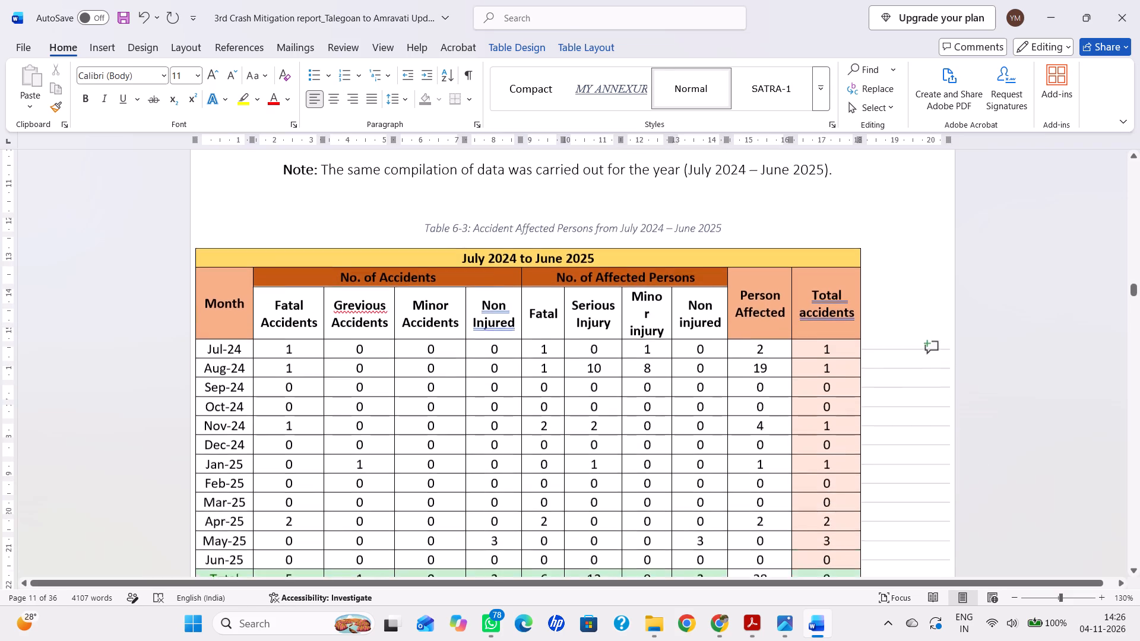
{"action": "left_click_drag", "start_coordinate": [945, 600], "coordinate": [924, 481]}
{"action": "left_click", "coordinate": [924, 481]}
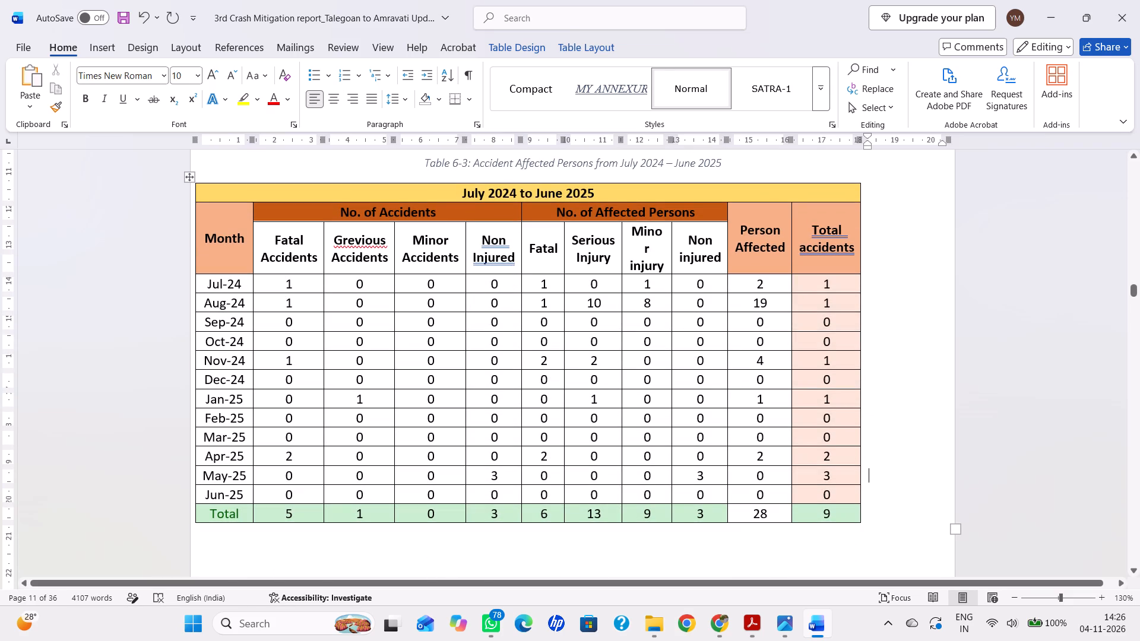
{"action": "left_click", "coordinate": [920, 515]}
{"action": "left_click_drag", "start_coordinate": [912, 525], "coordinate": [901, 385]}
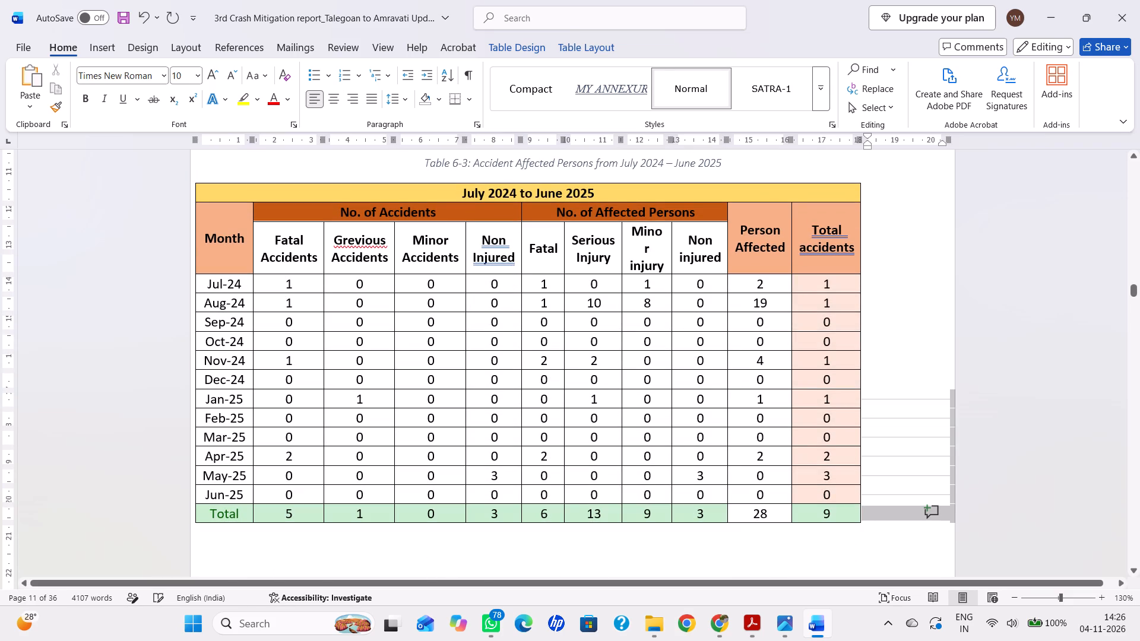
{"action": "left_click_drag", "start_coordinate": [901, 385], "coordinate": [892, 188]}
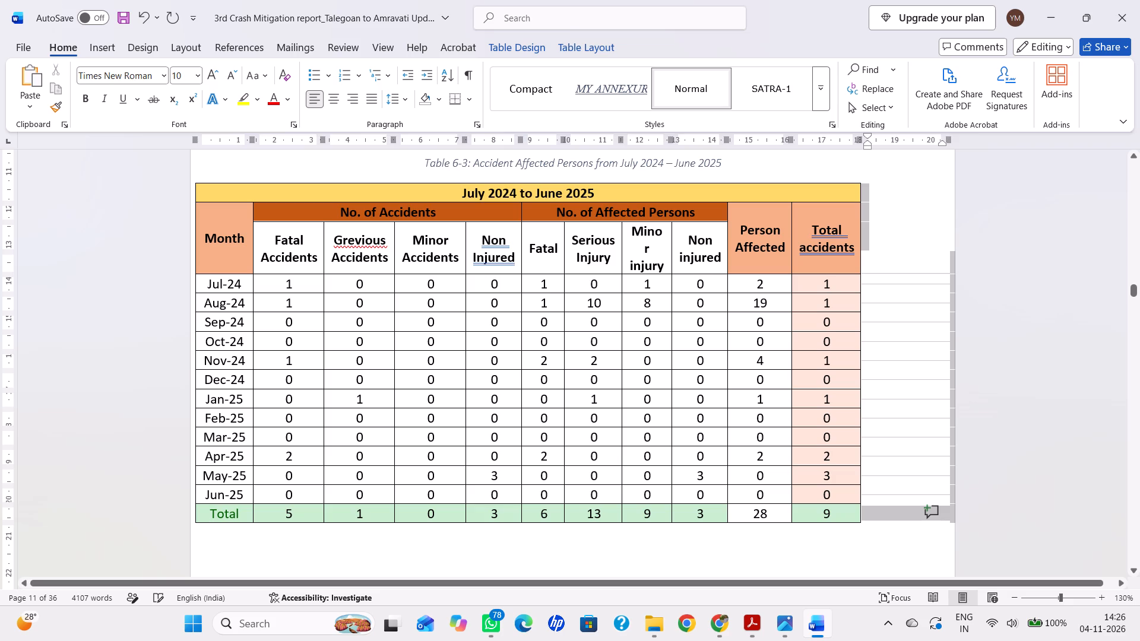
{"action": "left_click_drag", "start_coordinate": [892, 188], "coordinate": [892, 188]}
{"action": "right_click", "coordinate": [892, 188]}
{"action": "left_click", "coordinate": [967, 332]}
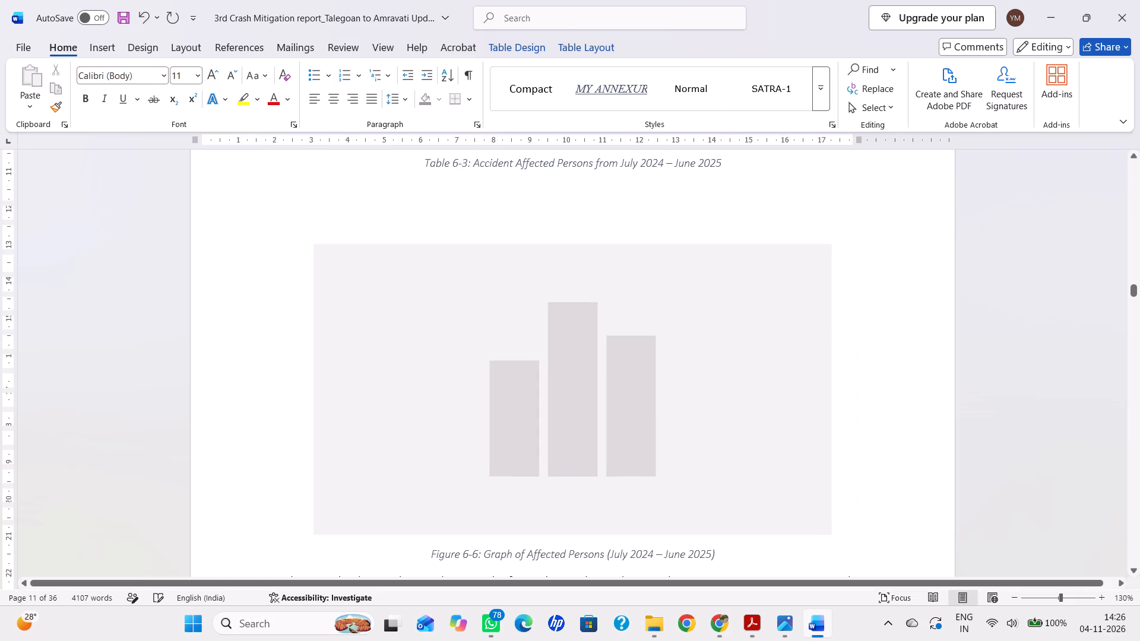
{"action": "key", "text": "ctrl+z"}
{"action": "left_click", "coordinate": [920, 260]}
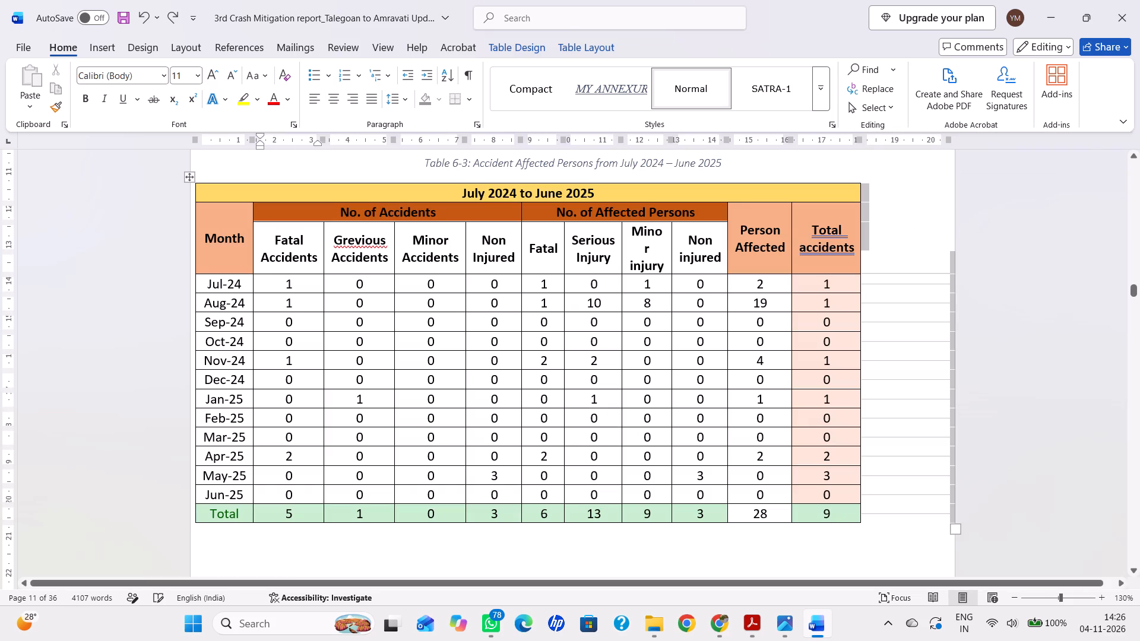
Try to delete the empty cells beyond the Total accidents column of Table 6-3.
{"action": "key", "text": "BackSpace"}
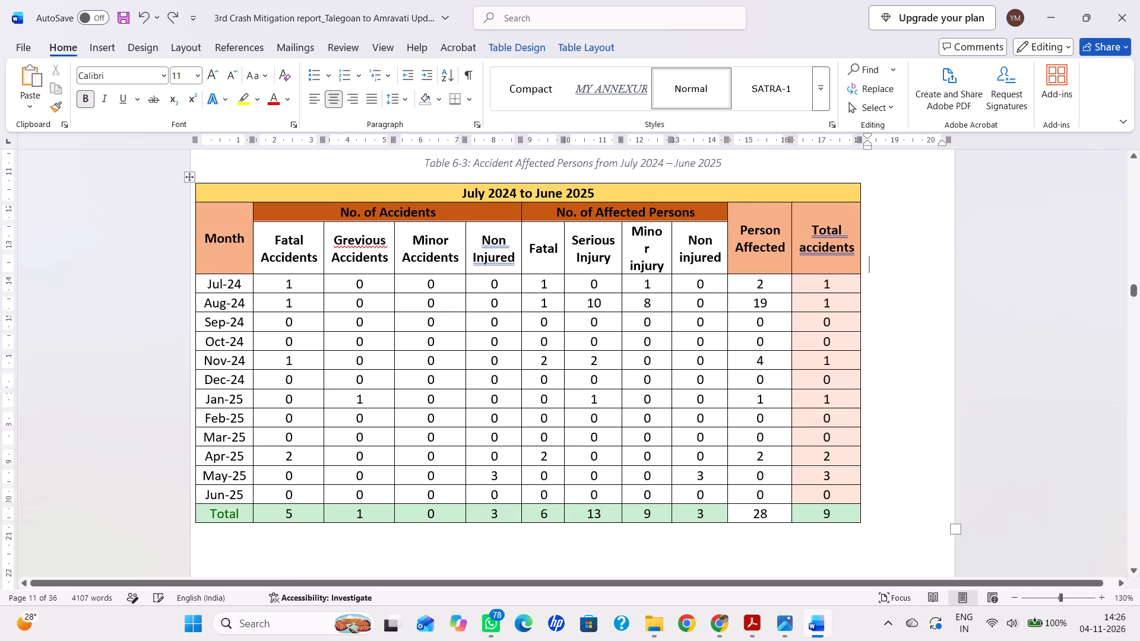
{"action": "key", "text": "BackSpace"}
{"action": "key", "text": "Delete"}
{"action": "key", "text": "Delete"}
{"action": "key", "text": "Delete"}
Try to move the whole of Table 6-3 toward the middle of the page, just below its caption.
{"action": "scroll", "coordinate": [673, 294], "scroll_direction": "up", "scroll_amount": 2}
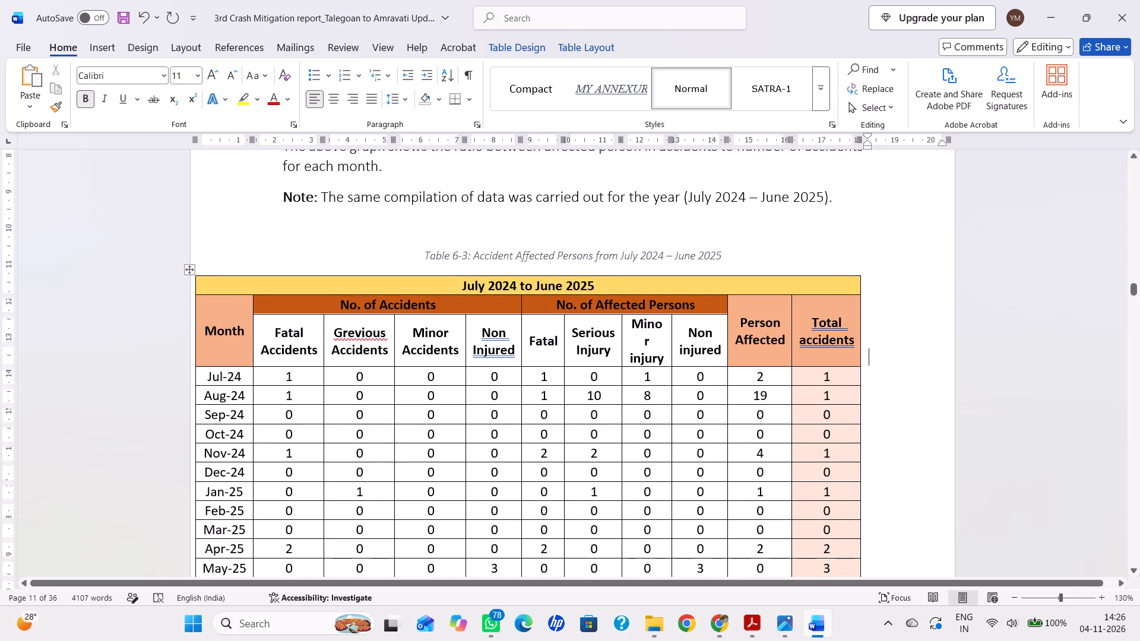
{"action": "left_click_drag", "start_coordinate": [188, 269], "coordinate": [287, 275]}
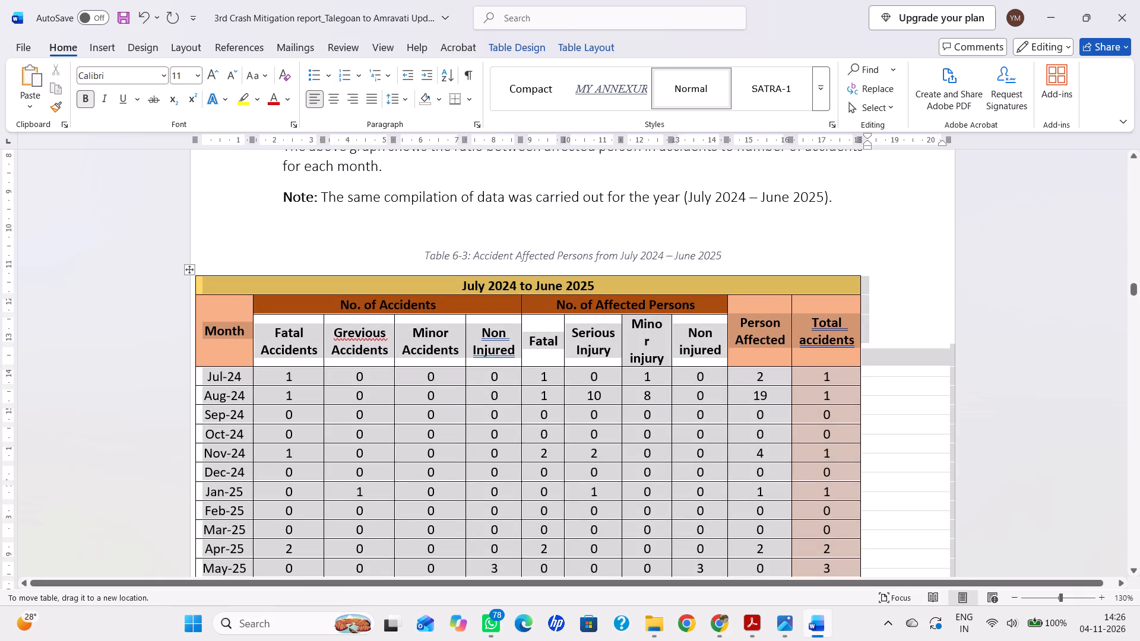
{"action": "left_click_drag", "start_coordinate": [287, 275], "coordinate": [261, 265]}
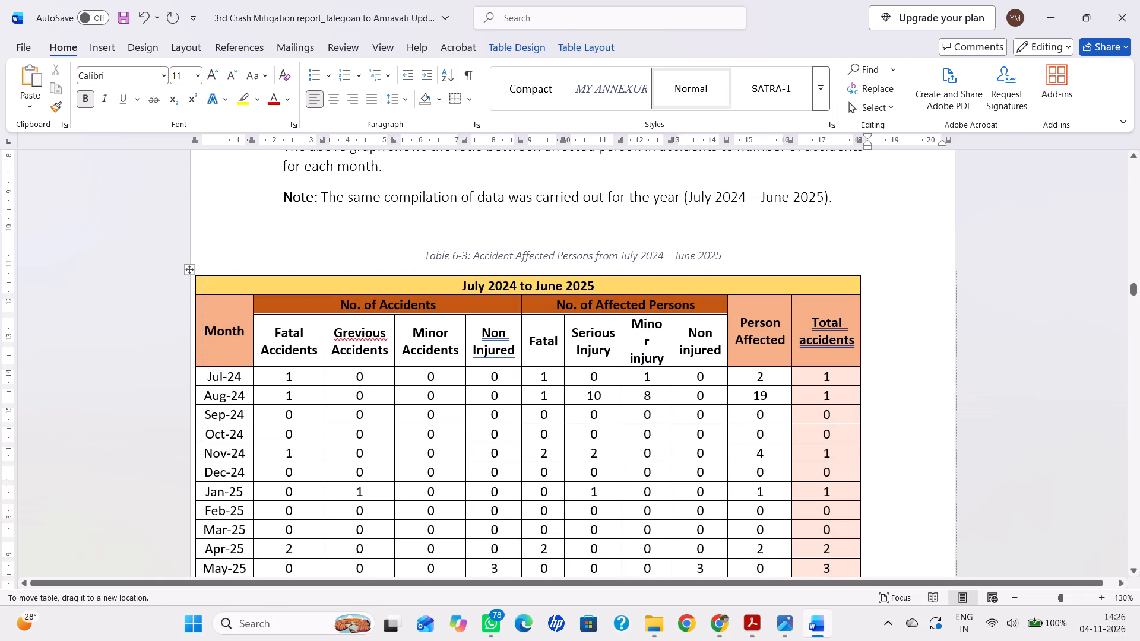
{"action": "left_click_drag", "start_coordinate": [261, 265], "coordinate": [270, 266]}
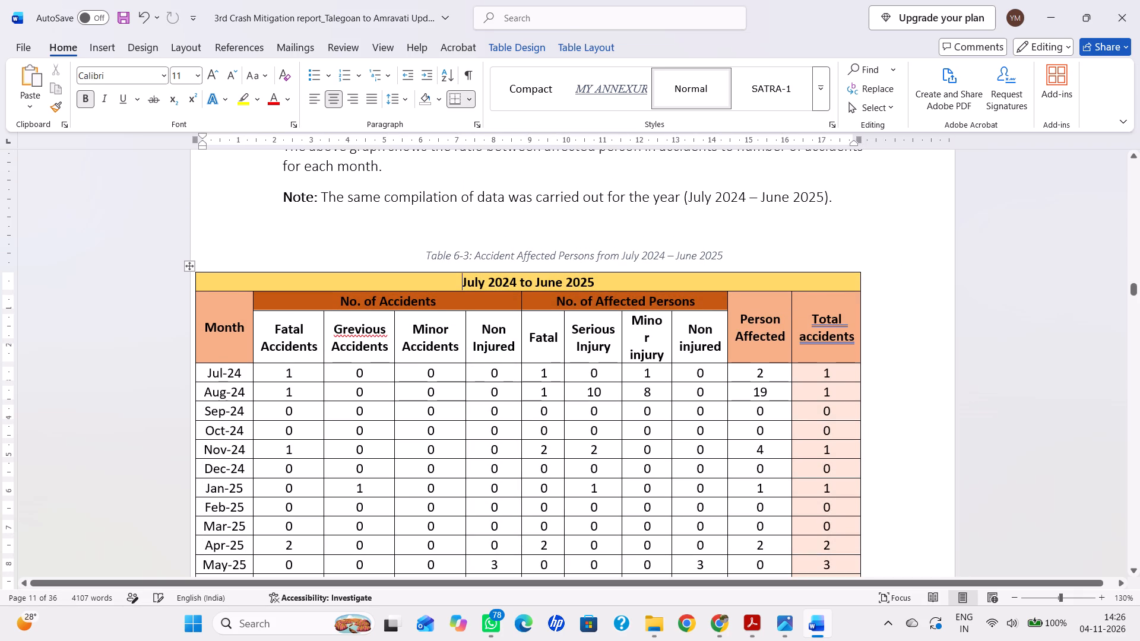
Delete the empty column beyond the Total accidents column of Table 6-3, and save the report.
{"action": "left_click", "coordinate": [909, 275]}
{"action": "right_click", "coordinate": [907, 283]}
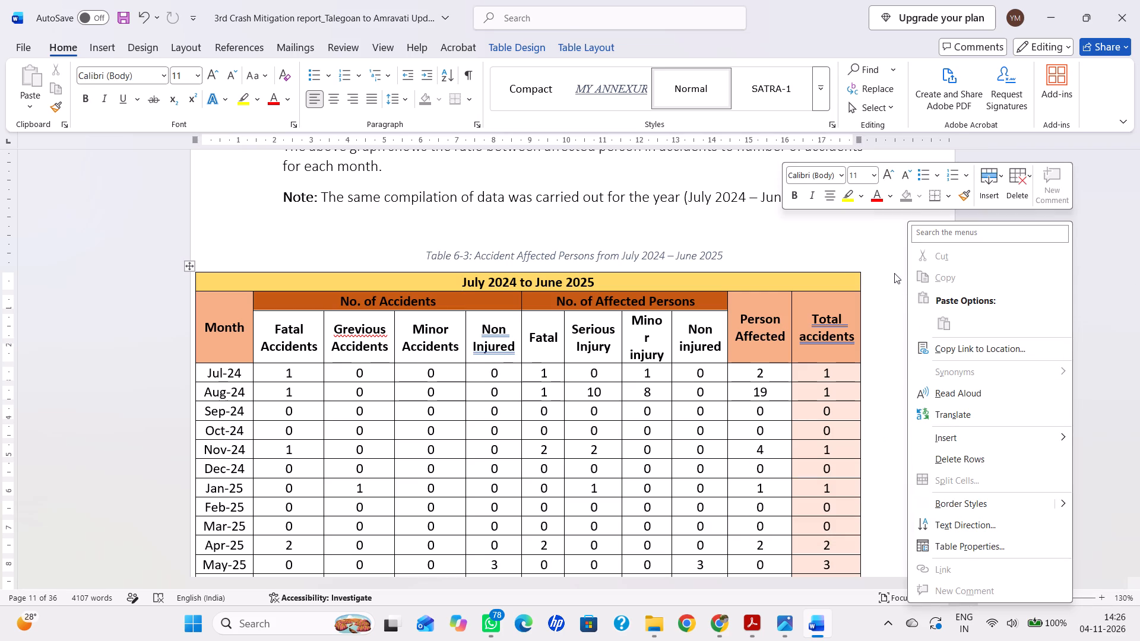
{"action": "left_click", "coordinate": [894, 273]}
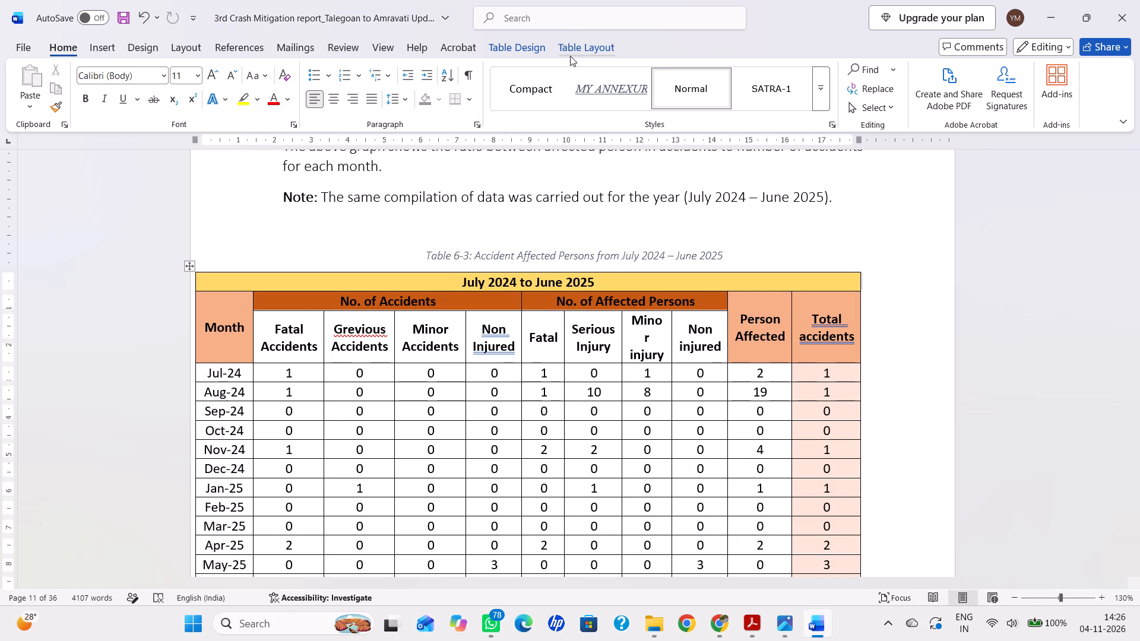
{"action": "left_click", "coordinate": [570, 47]}
{"action": "left_click", "coordinate": [529, 46]}
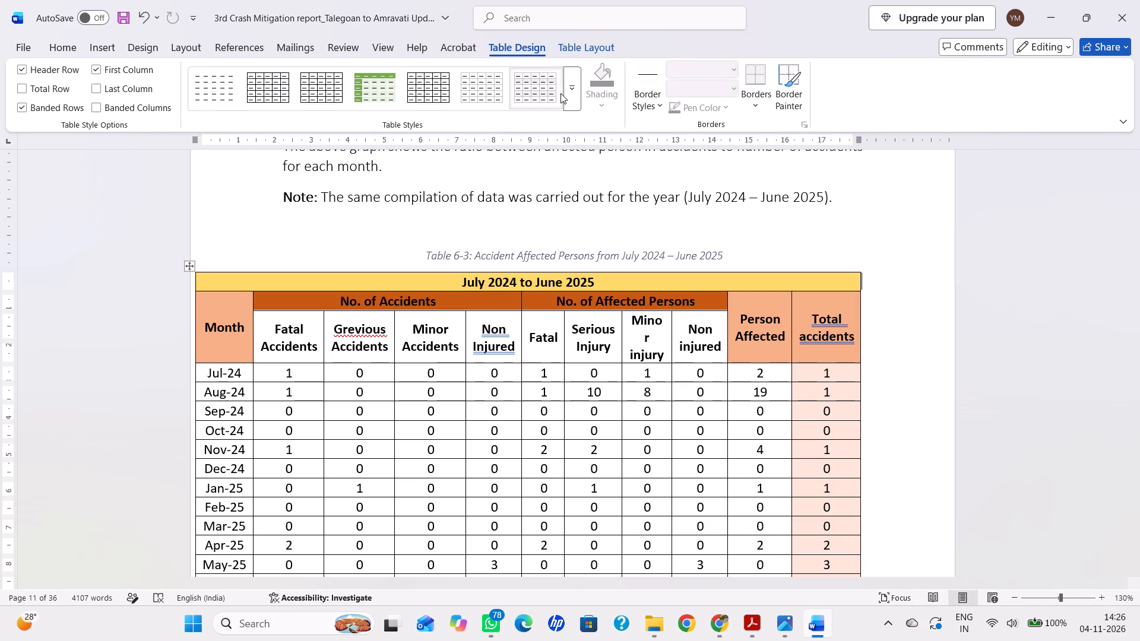
{"action": "left_click", "coordinate": [587, 46]}
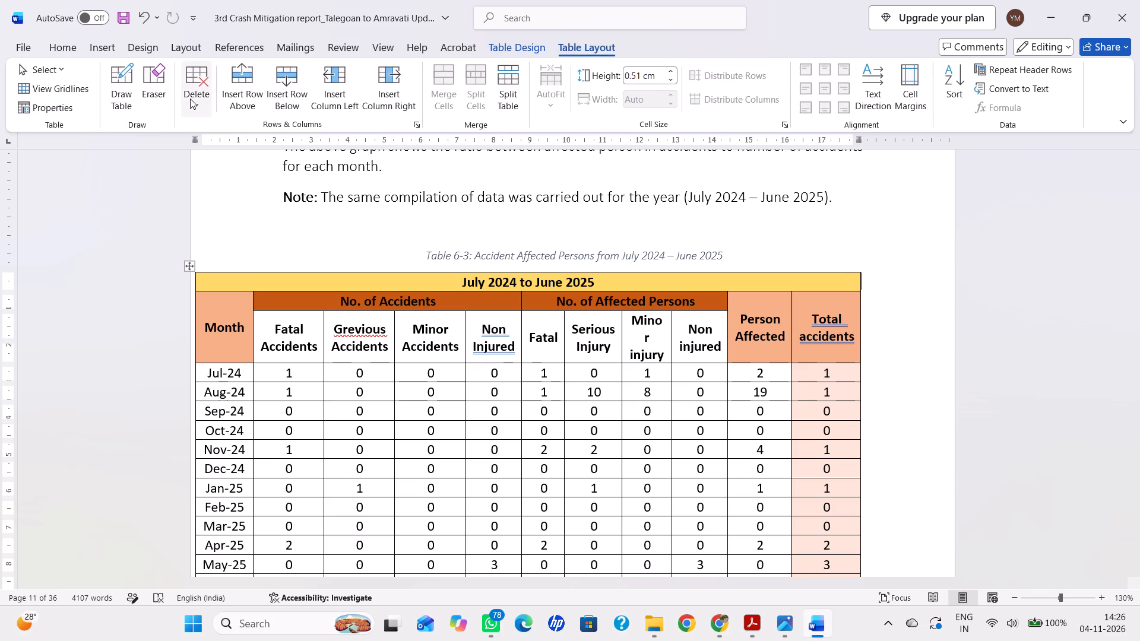
{"action": "left_click", "coordinate": [190, 99]}
{"action": "left_click", "coordinate": [222, 145]}
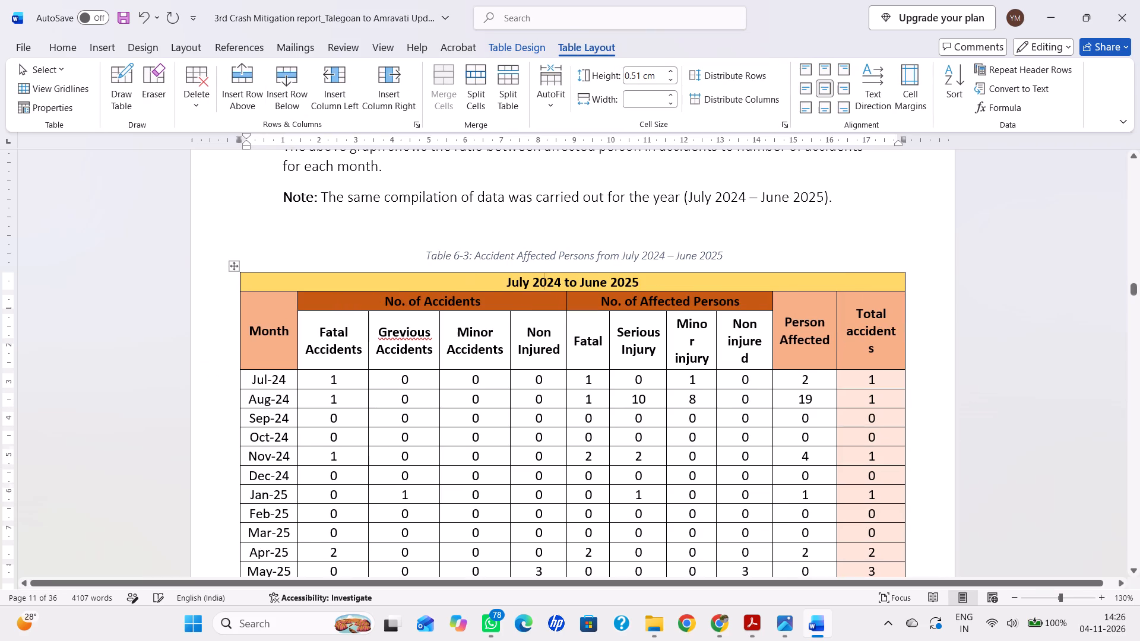
{"action": "key", "text": "ctrl+s"}
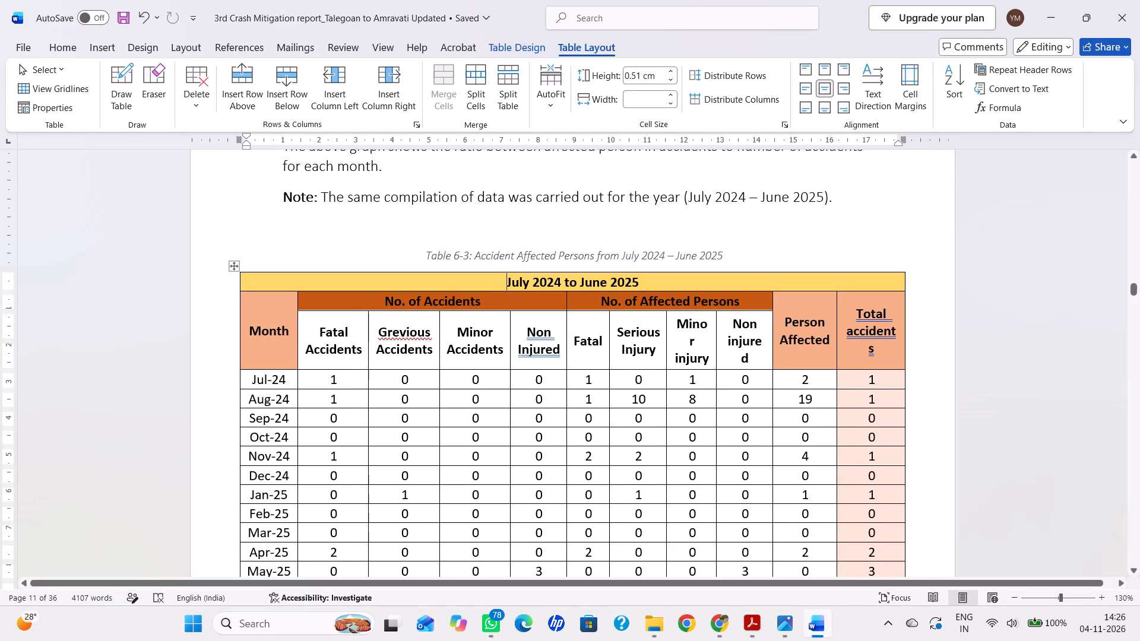
Widen the Minor injury and affected-persons Non injured columns in Table 6-3 so each heading wraps onto two lines without splitting words.
{"action": "left_click", "coordinate": [716, 331]}
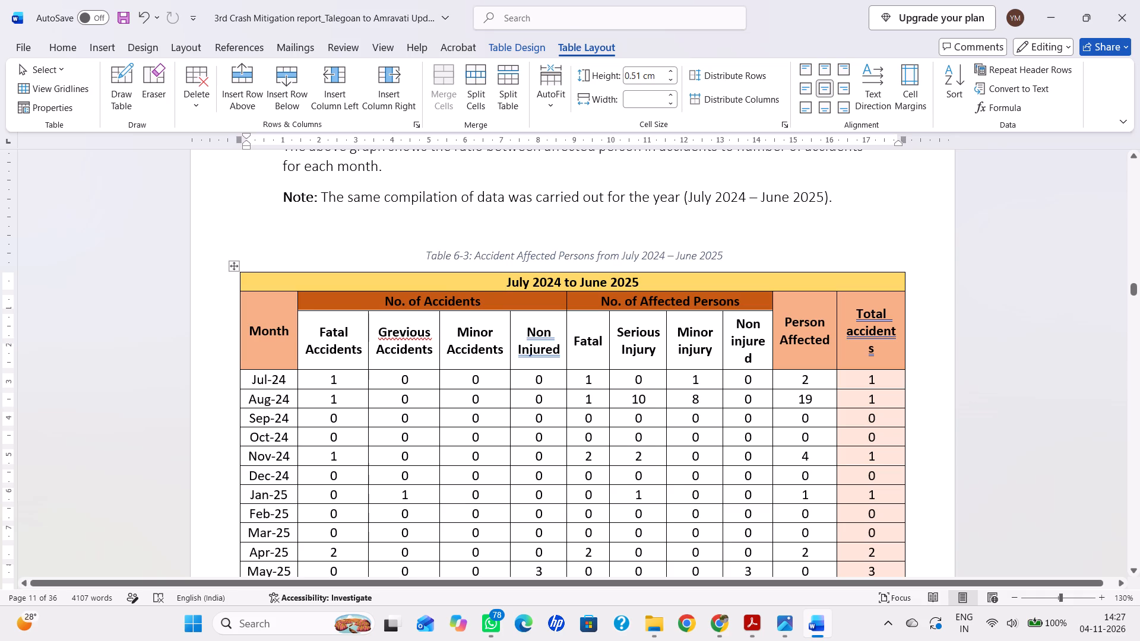
{"action": "left_click_drag", "start_coordinate": [771, 328], "coordinate": [784, 330]}
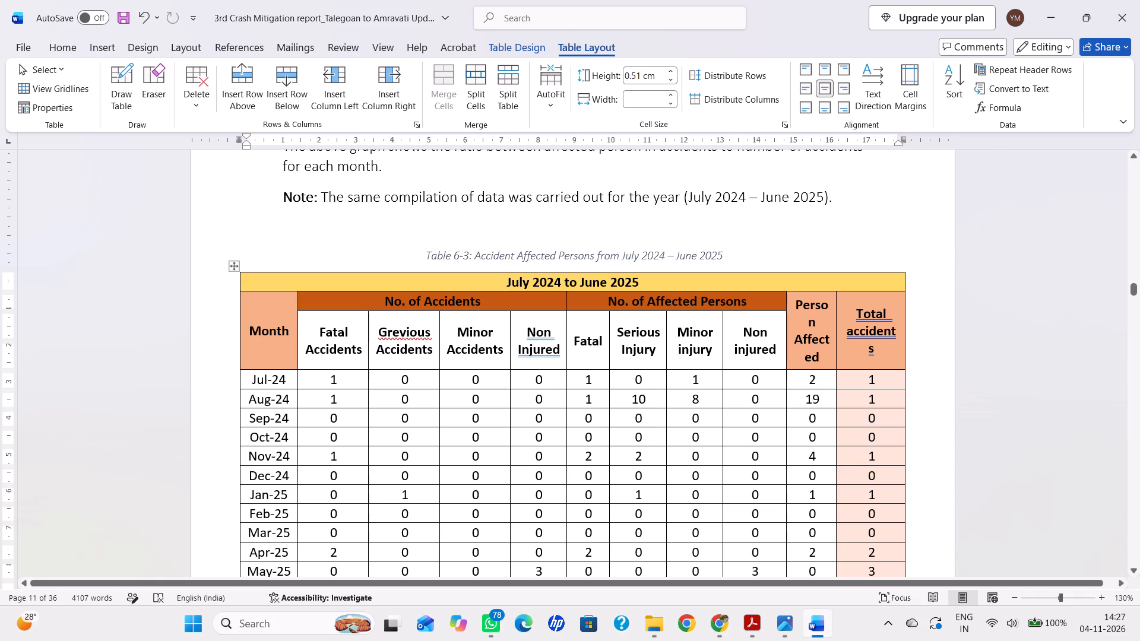
Widen the Person Affected column in Table 6-3 so its heading fits on two lines, and save the report.
{"action": "left_click_drag", "start_coordinate": [836, 304], "coordinate": [852, 304]}
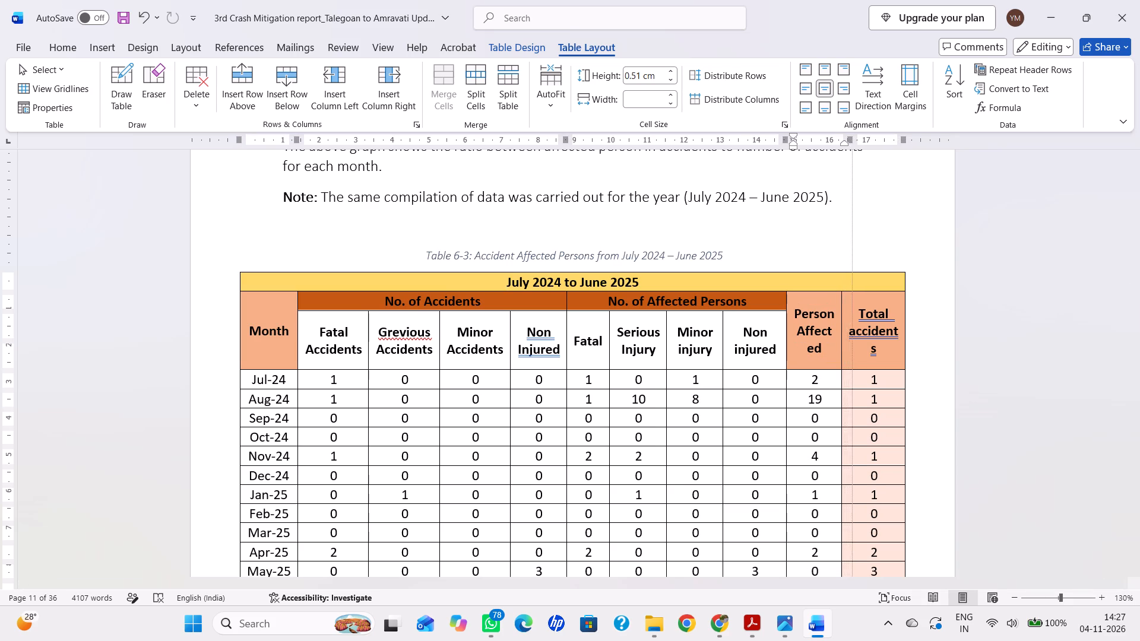
{"action": "left_click_drag", "start_coordinate": [852, 304], "coordinate": [857, 304]}
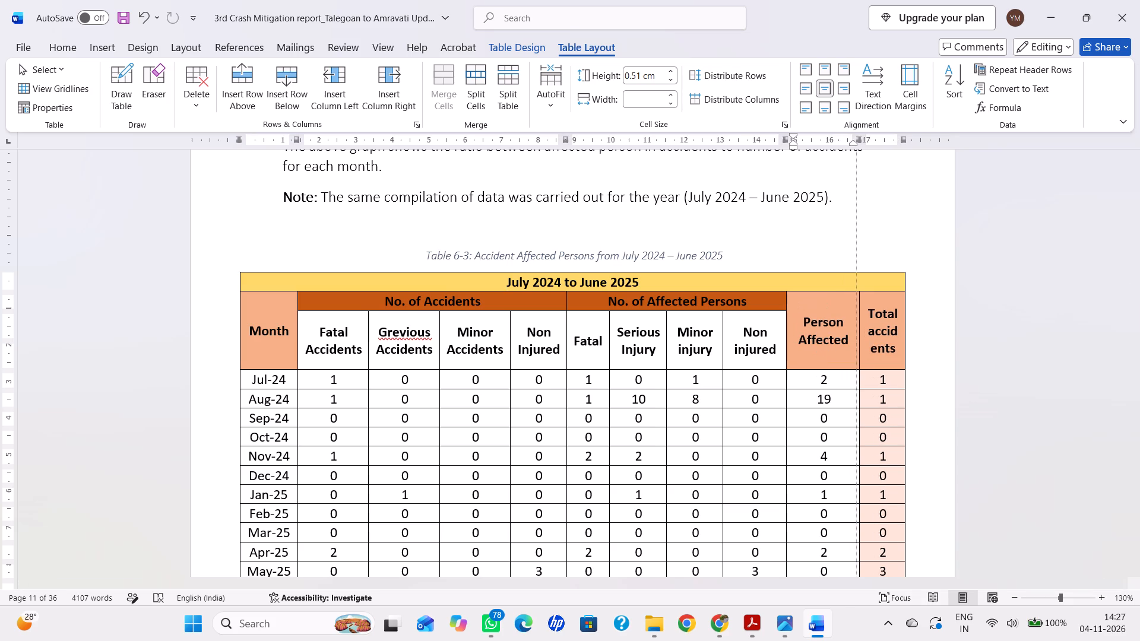
{"action": "left_click_drag", "start_coordinate": [857, 304], "coordinate": [851, 304]}
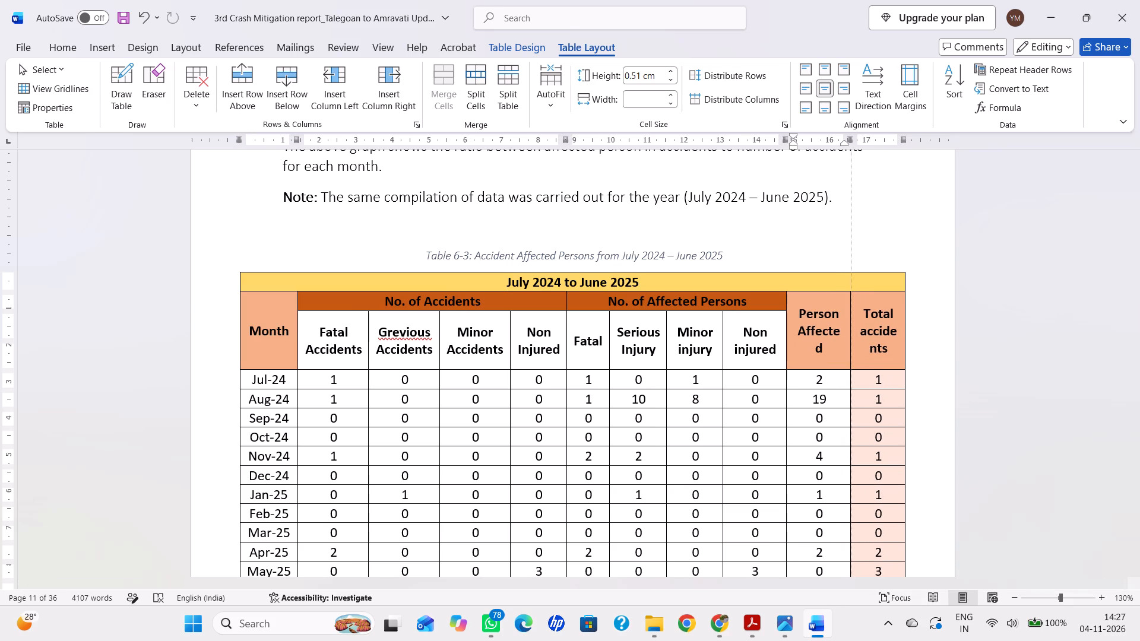
{"action": "left_click_drag", "start_coordinate": [851, 304], "coordinate": [856, 305]}
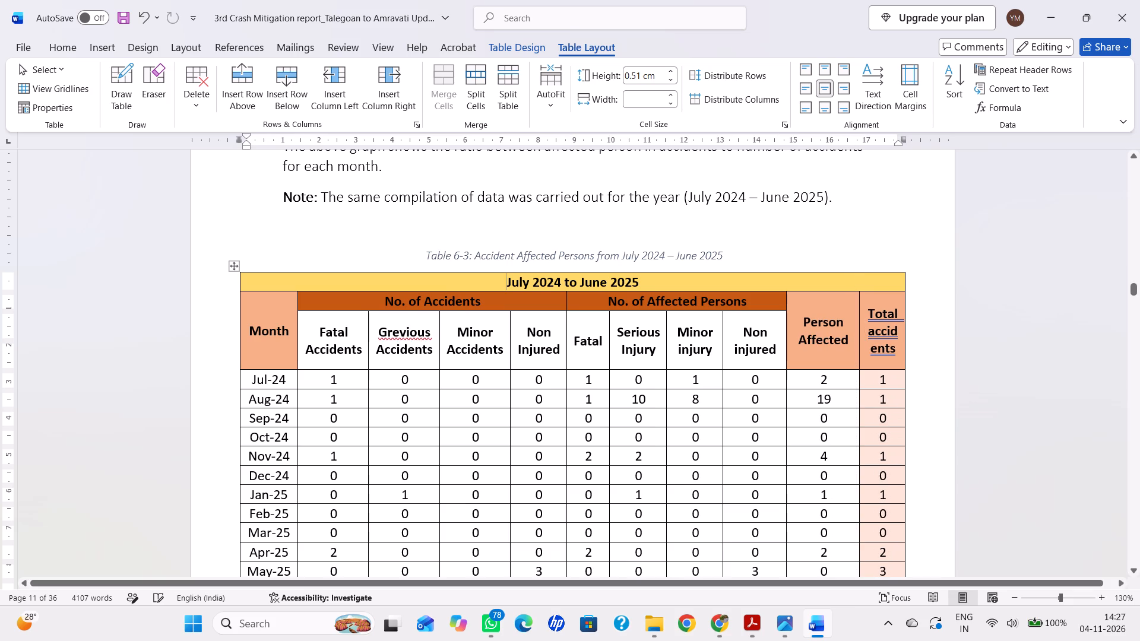
{"action": "left_click_drag", "start_coordinate": [784, 328], "coordinate": [775, 328]}
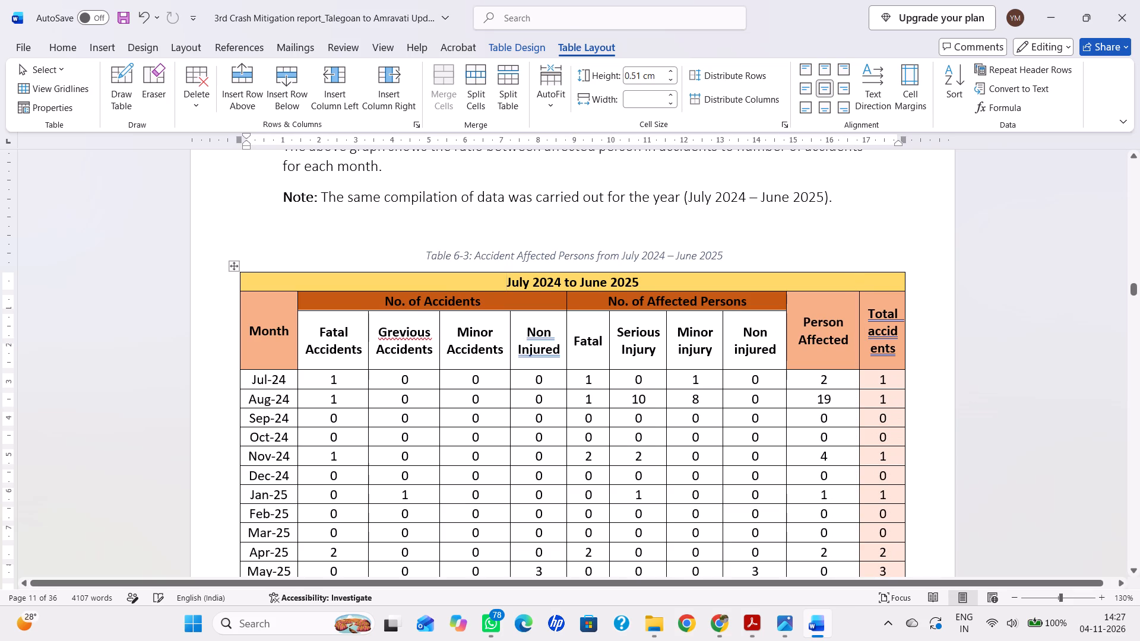
{"action": "left_click", "coordinate": [786, 329]}
{"action": "left_click", "coordinate": [921, 314]}
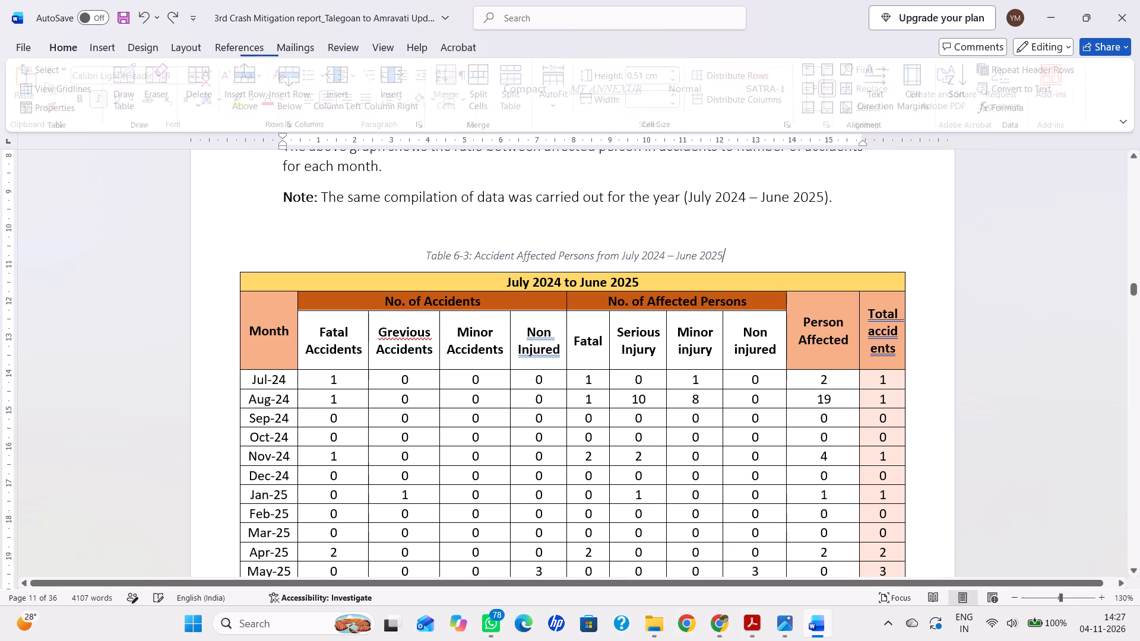
{"action": "key", "text": "ctrl+s"}
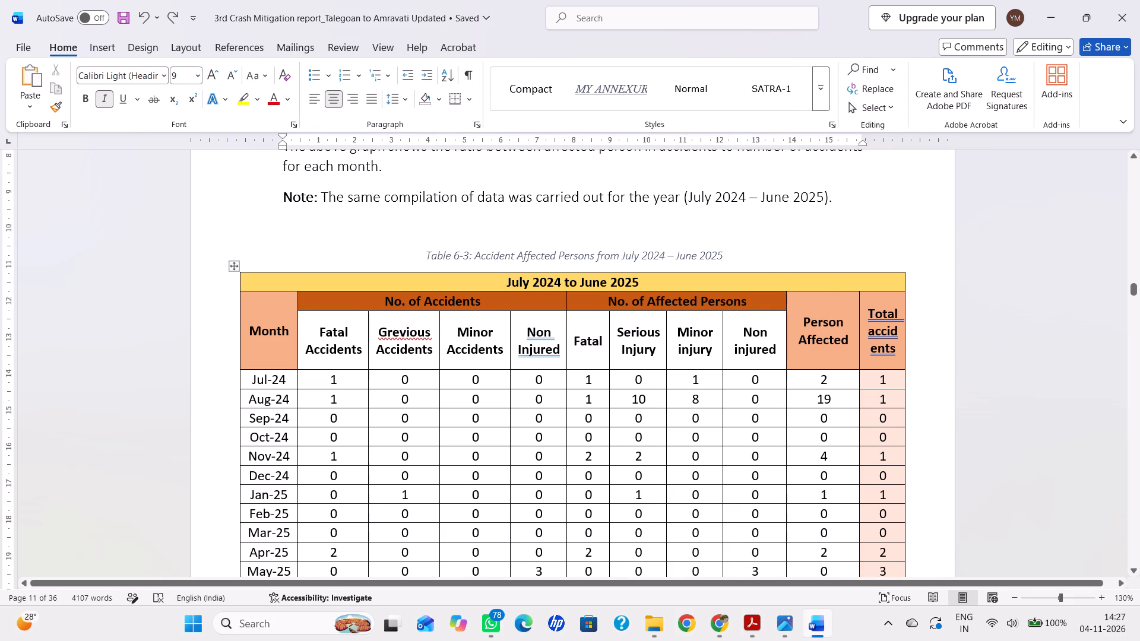
In Table 6-4, narrow the Serious Injury column and put the word Injury on a second line of its heading.
{"action": "scroll", "coordinate": [489, 399], "scroll_direction": "down", "scroll_amount": 15}
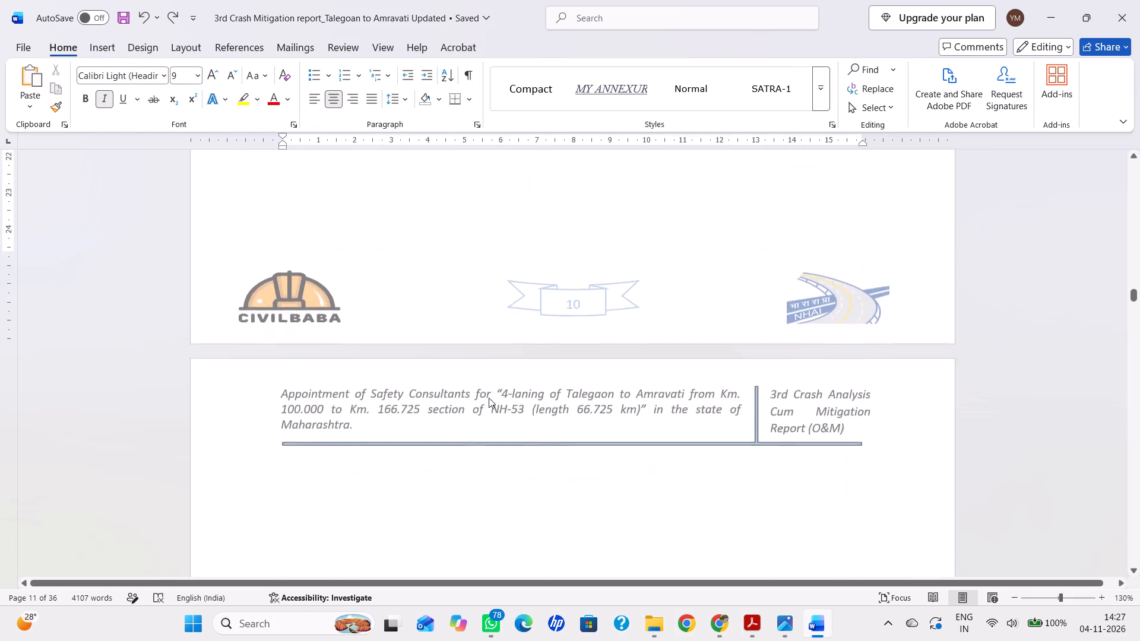
{"action": "scroll", "coordinate": [489, 398], "scroll_direction": "down", "scroll_amount": 11}
{"action": "scroll", "coordinate": [490, 401], "scroll_direction": "up", "scroll_amount": 1}
{"action": "scroll", "coordinate": [490, 411], "scroll_direction": "down", "scroll_amount": 19}
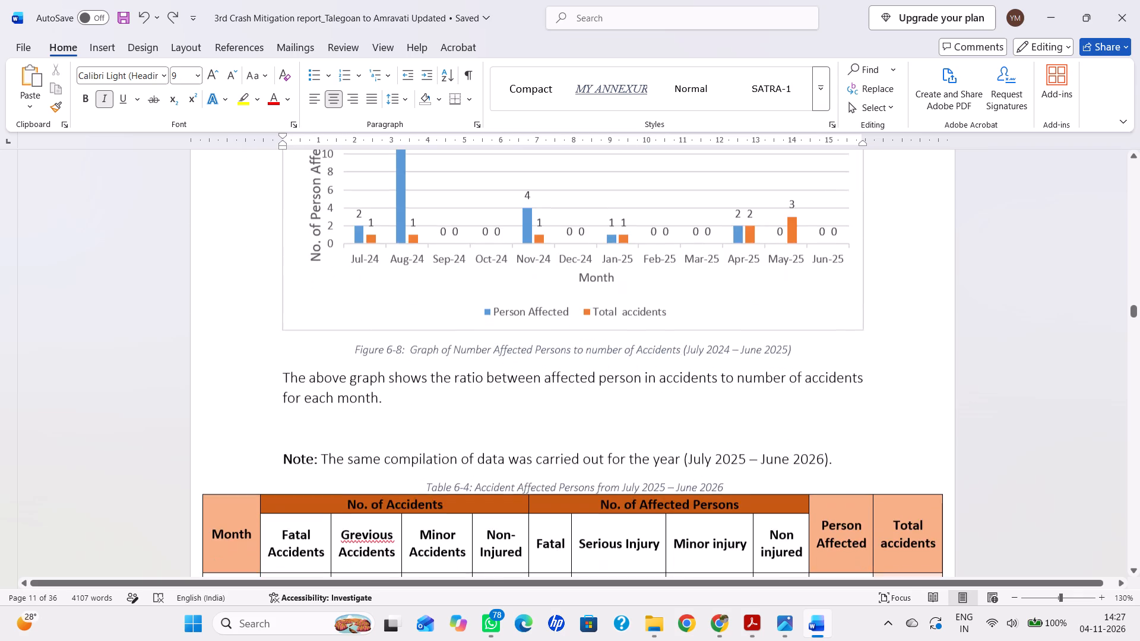
{"action": "scroll", "coordinate": [479, 408], "scroll_direction": "down", "scroll_amount": 6}
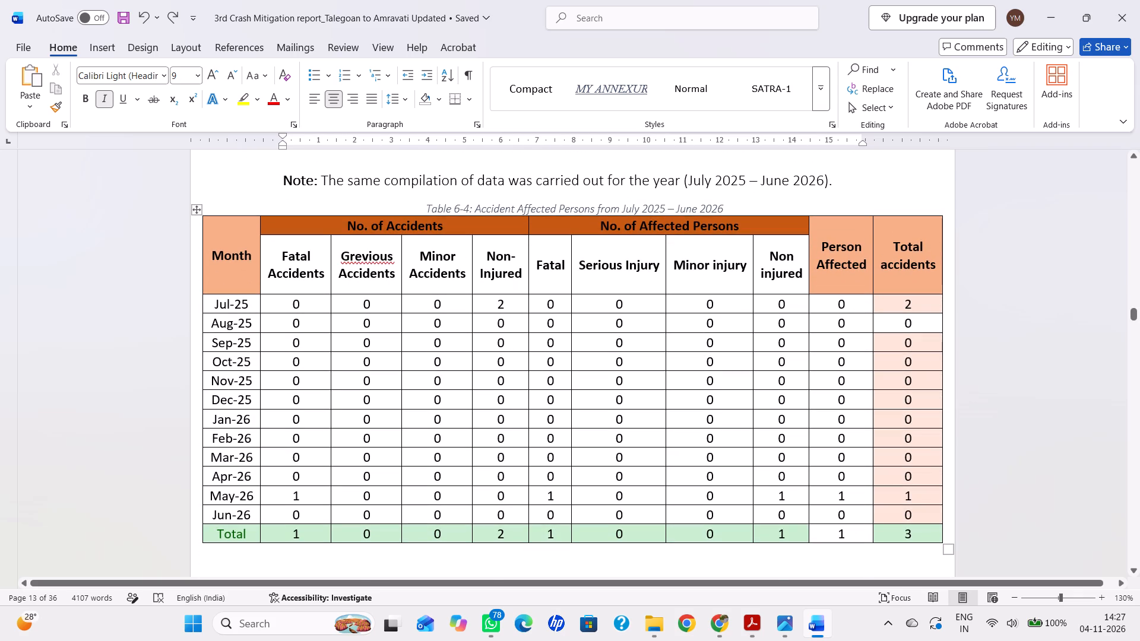
{"action": "left_click_drag", "start_coordinate": [658, 262], "coordinate": [626, 259]}
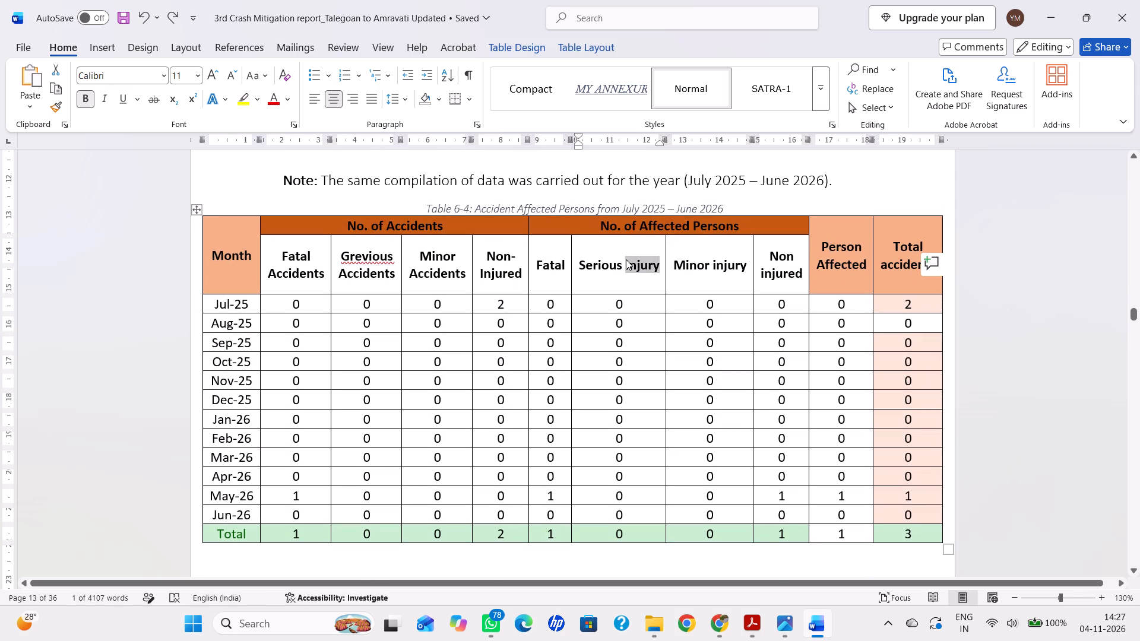
{"action": "key", "text": "ctrl+x"}
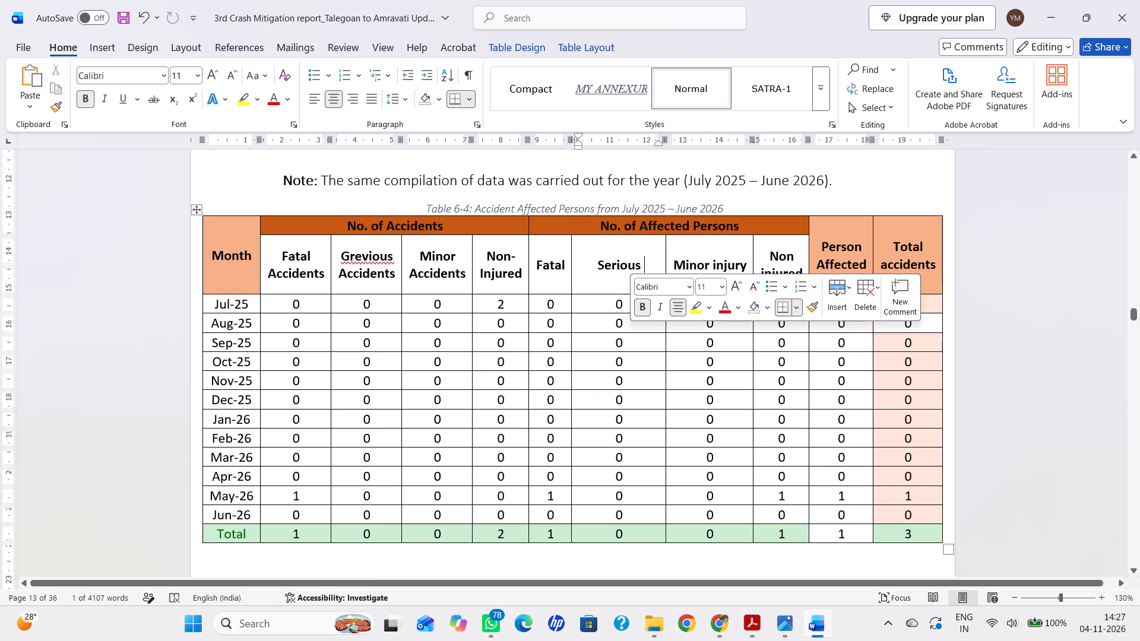
{"action": "left_click_drag", "start_coordinate": [664, 246], "coordinate": [657, 247]}
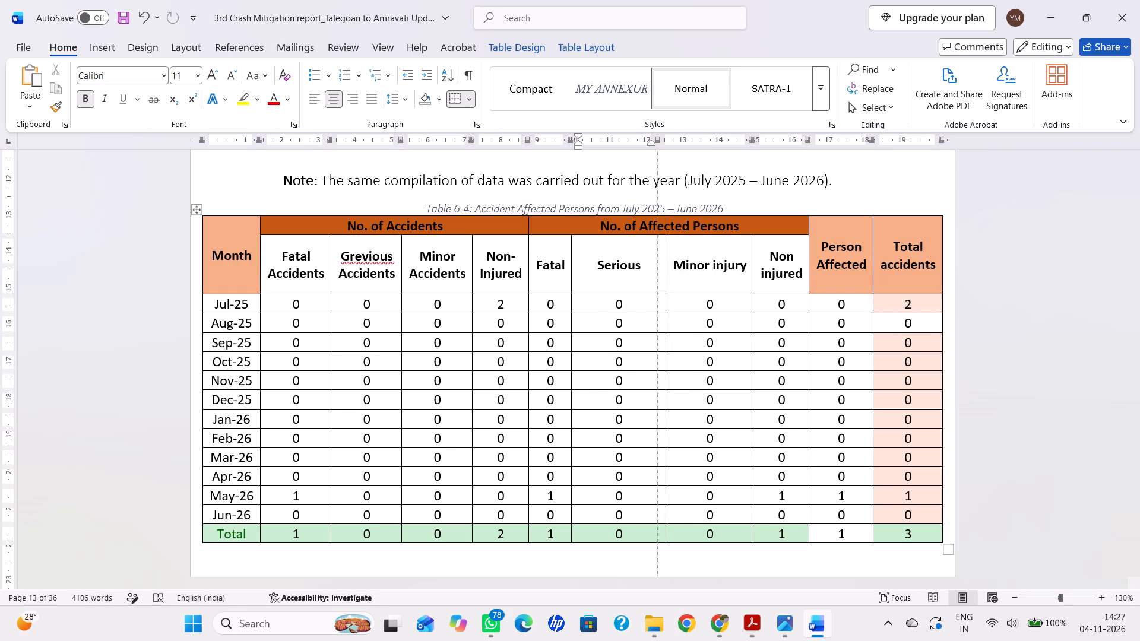
{"action": "left_click_drag", "start_coordinate": [657, 247], "coordinate": [626, 249]}
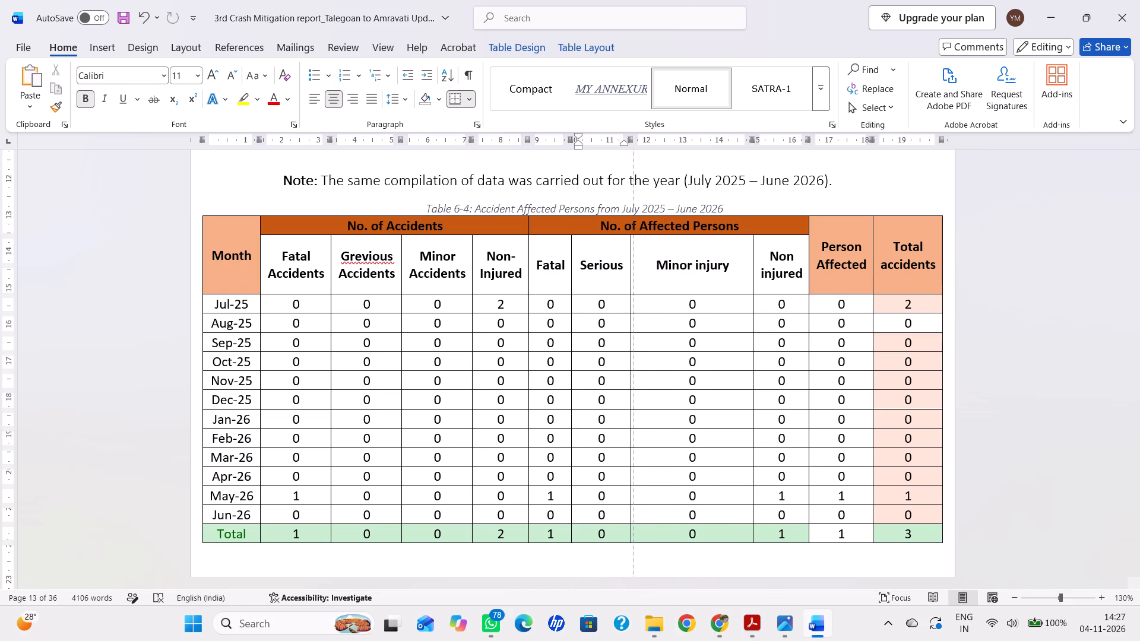
{"action": "left_click_drag", "start_coordinate": [626, 249], "coordinate": [615, 249]}
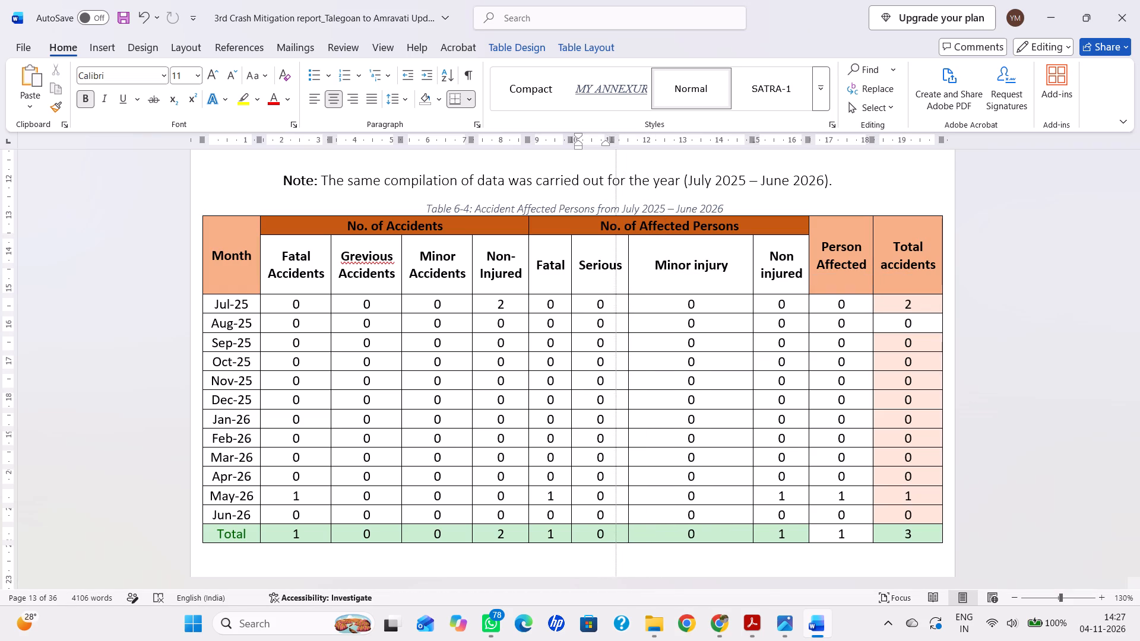
{"action": "left_click", "coordinate": [621, 269]}
{"action": "key", "text": "Return"}
{"action": "key", "text": "ctrl+v"}
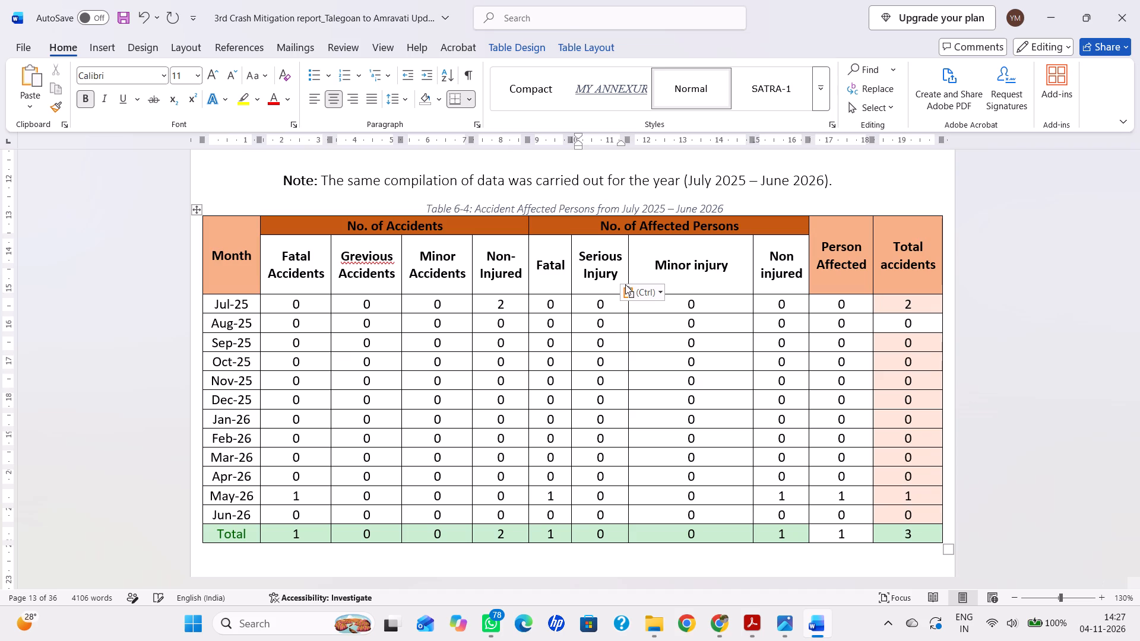
In Table 6-4, narrow the Minor injury column and put the word injury on a second line of its heading.
{"action": "left_click_drag", "start_coordinate": [729, 269], "coordinate": [692, 269]}
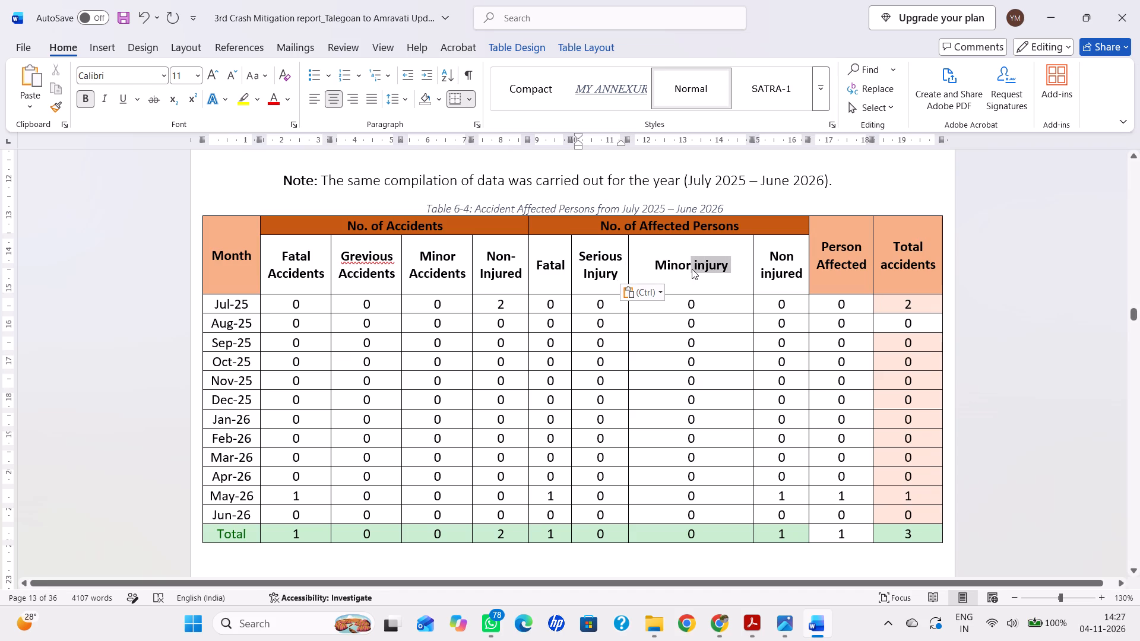
{"action": "left_click_drag", "start_coordinate": [692, 269], "coordinate": [695, 268]}
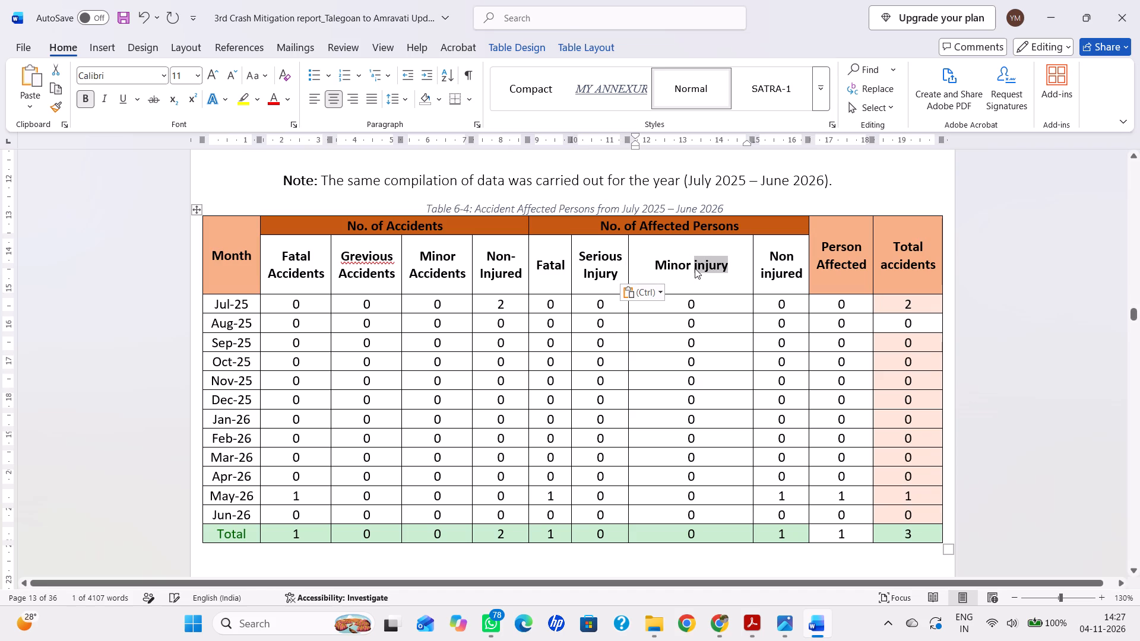
{"action": "key", "text": "ctrl+x"}
{"action": "left_click_drag", "start_coordinate": [752, 254], "coordinate": [727, 255]}
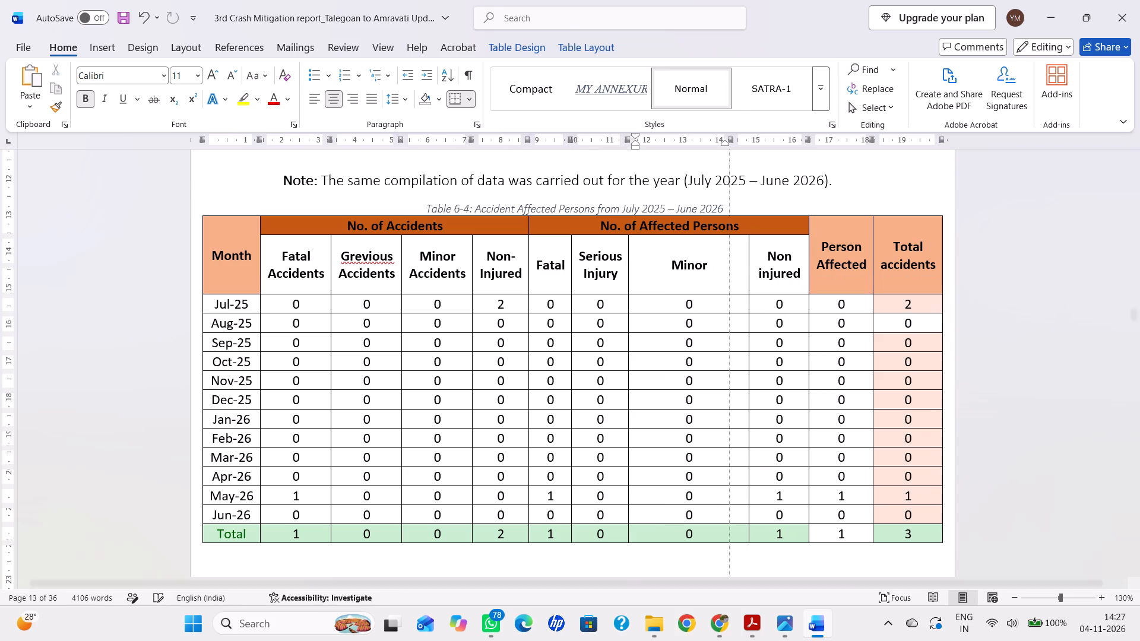
{"action": "left_click_drag", "start_coordinate": [727, 255], "coordinate": [671, 255]}
{"action": "key", "text": "Return"}
{"action": "key", "text": "ctrl+v"}
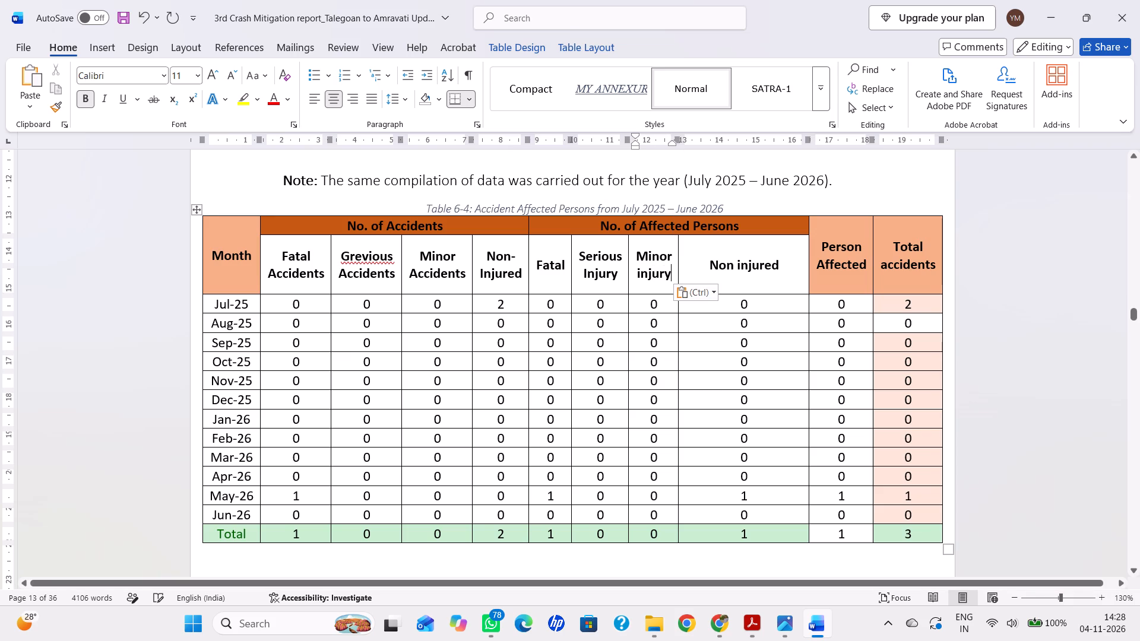
In Table 6-4, narrow the affected-persons Non injured column and put the word injured on a second line of its heading.
{"action": "left_click_drag", "start_coordinate": [785, 266], "coordinate": [736, 265]}
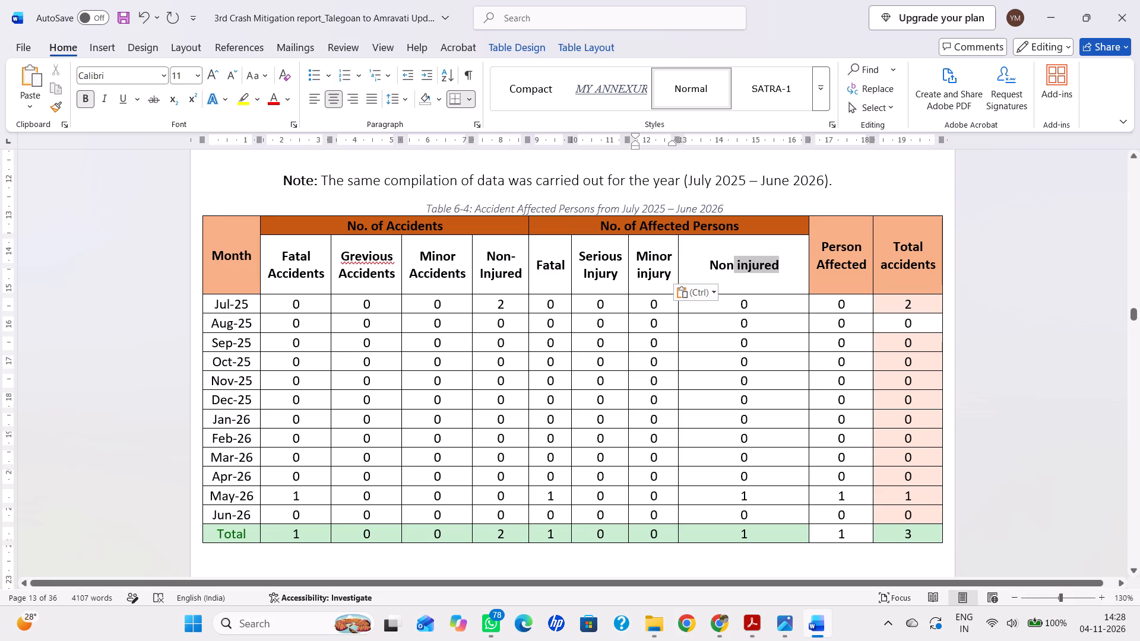
{"action": "left_click_drag", "start_coordinate": [736, 265], "coordinate": [737, 265]}
{"action": "key", "text": "ctrl+x"}
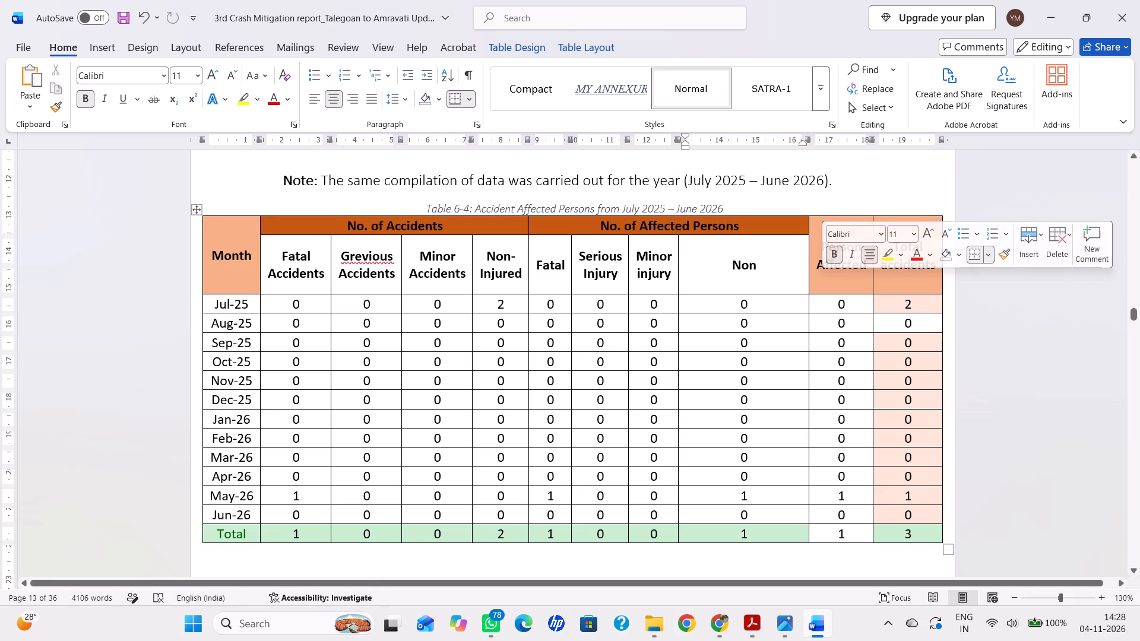
{"action": "left_click_drag", "start_coordinate": [807, 269], "coordinate": [761, 269]}
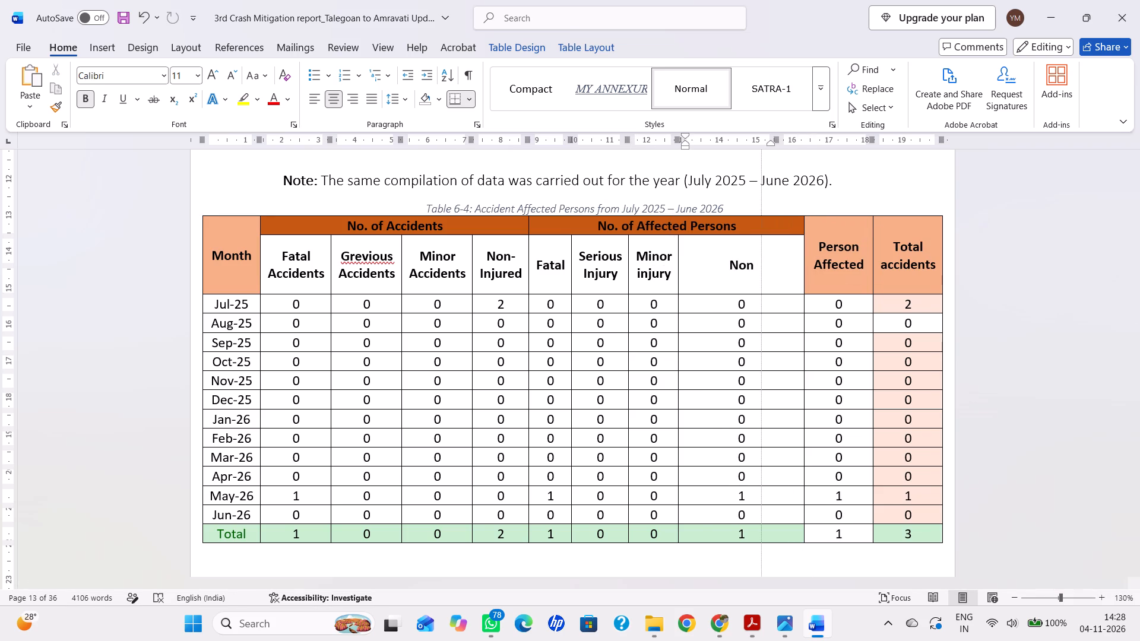
{"action": "left_click_drag", "start_coordinate": [761, 269], "coordinate": [715, 267]}
{"action": "key", "text": "Return"}
{"action": "key", "text": "ctrl+v"}
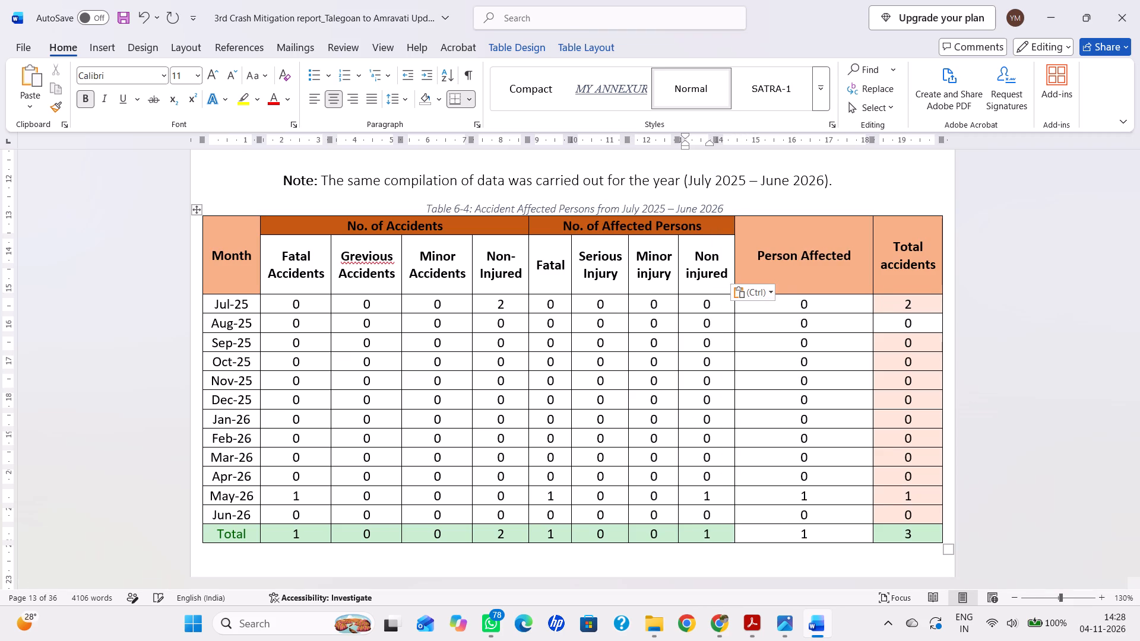
Narrow the Person Affected and Total accidents columns in Table 6-4 so each heading wraps onto two lines, and save the report.
{"action": "left_click_drag", "start_coordinate": [872, 283], "coordinate": [864, 284]}
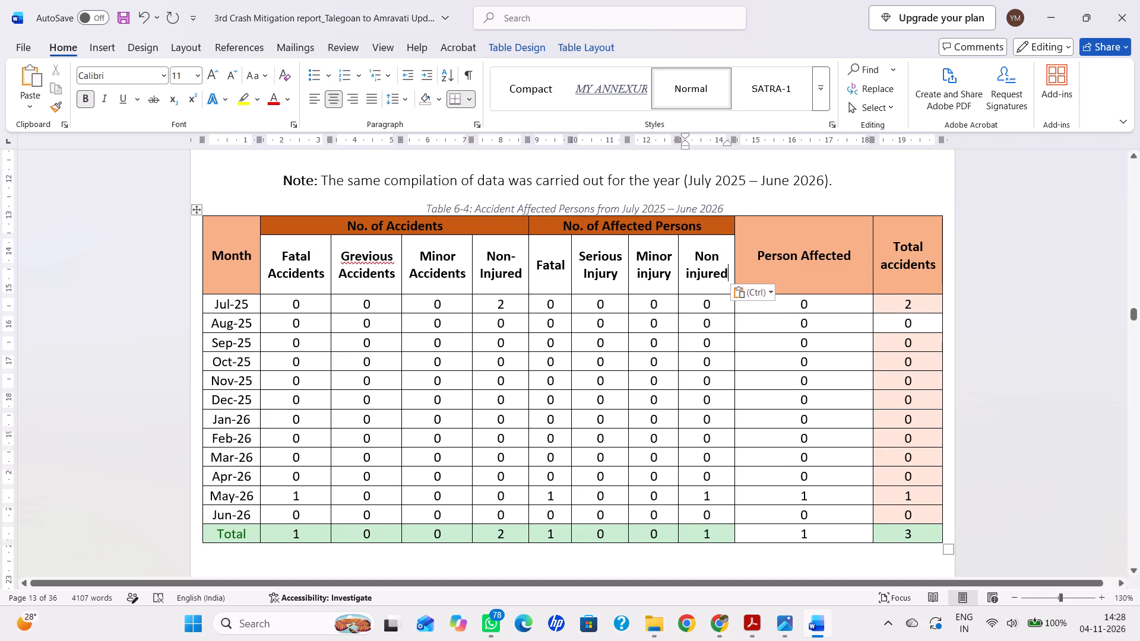
{"action": "left_click_drag", "start_coordinate": [864, 284], "coordinate": [769, 278]}
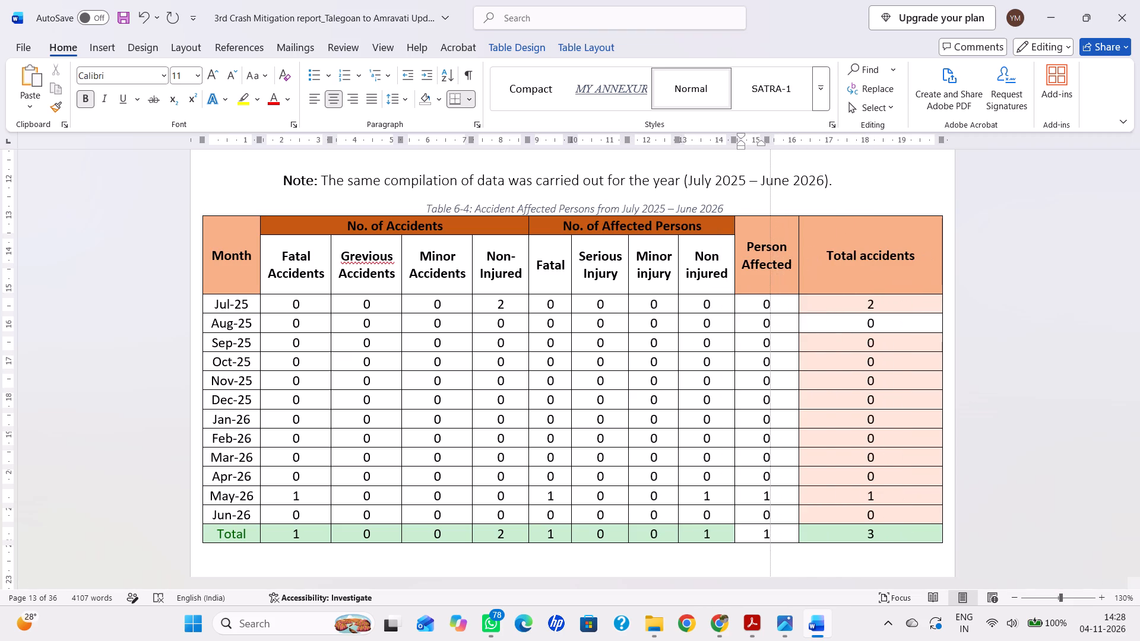
{"action": "left_click_drag", "start_coordinate": [769, 278], "coordinate": [763, 278]}
{"action": "left_click_drag", "start_coordinate": [941, 276], "coordinate": [821, 268]}
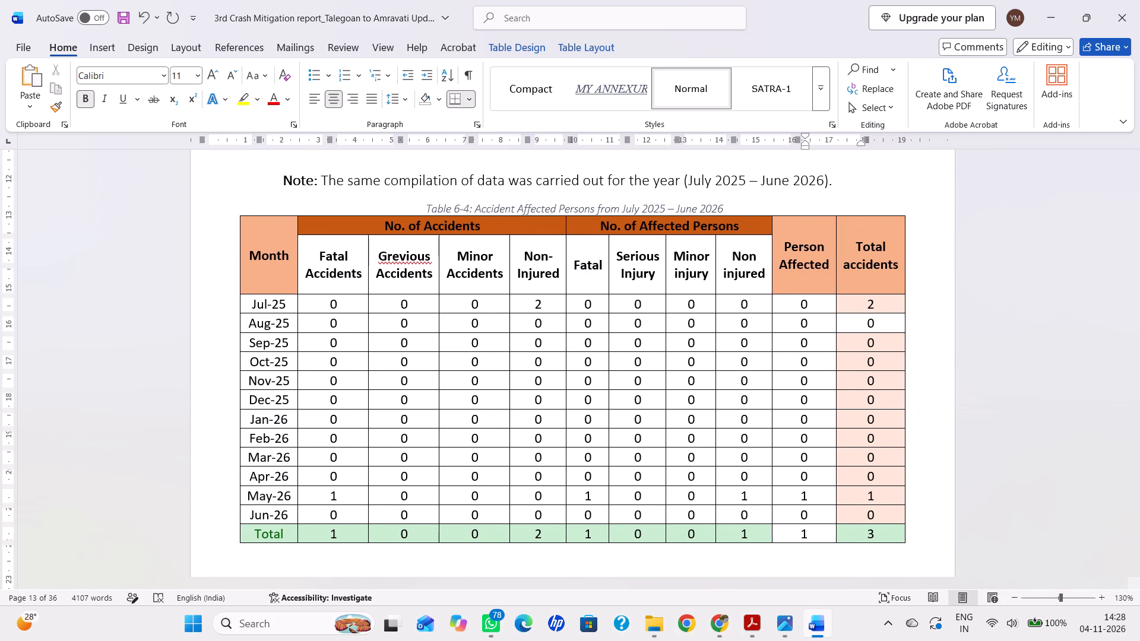
{"action": "key", "text": "ctrl+s"}
Review the text and the persons-affected pie chart in Figure 6-10 that follow Table 6-4.
{"action": "scroll", "coordinate": [977, 485], "scroll_direction": "down", "scroll_amount": 12}
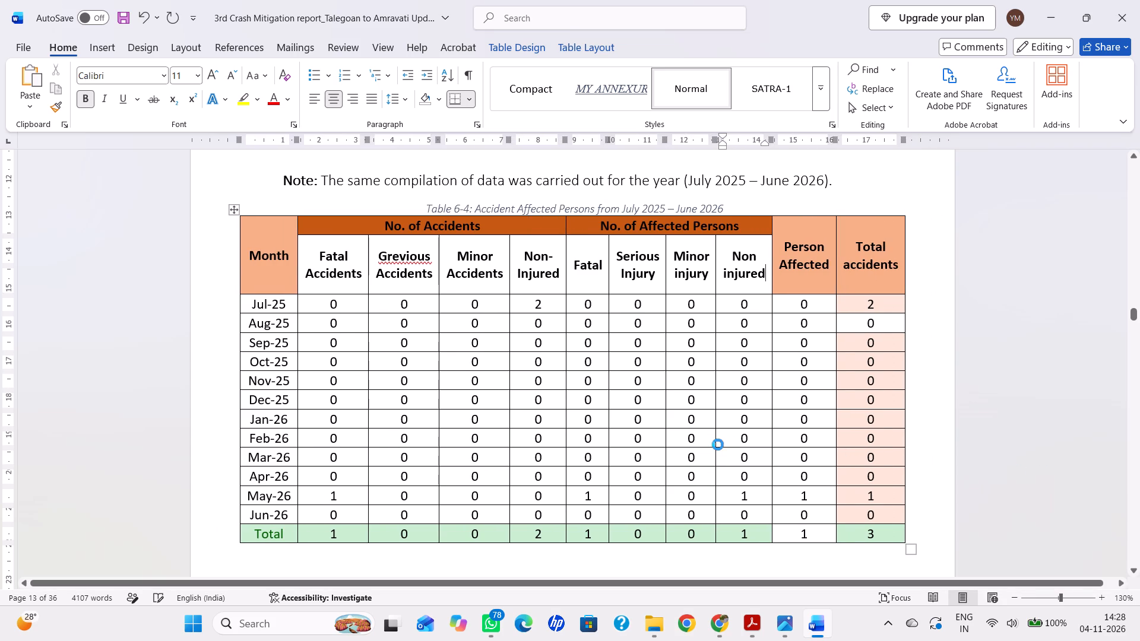
{"action": "scroll", "coordinate": [664, 455], "scroll_direction": "down", "scroll_amount": 14}
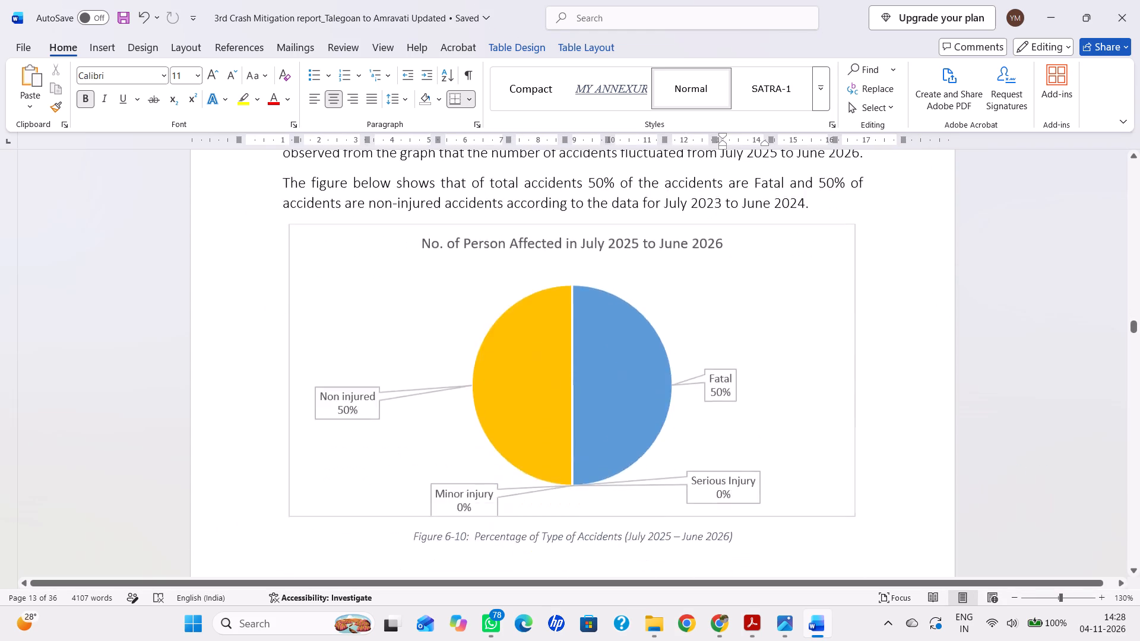
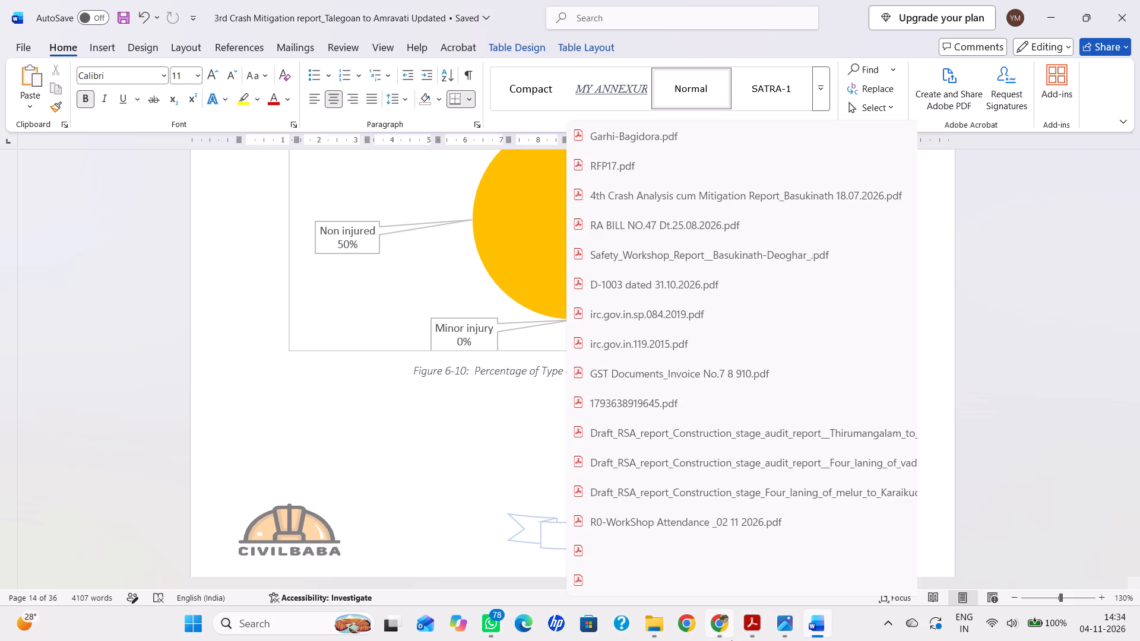
Review the report from the Figure 6-10 text and pie chart through the Section 7 blackspot identification to Table 8-1.
{"action": "scroll", "coordinate": [698, 320], "scroll_direction": "up", "scroll_amount": 2}
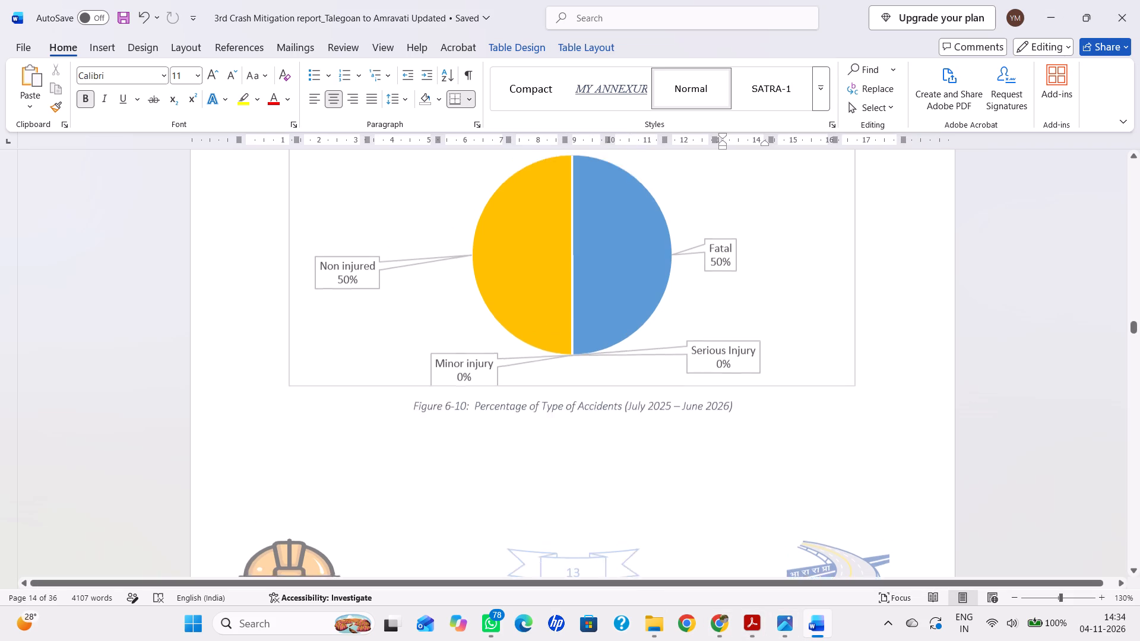
{"action": "scroll", "coordinate": [698, 320], "scroll_direction": "up", "scroll_amount": 2}
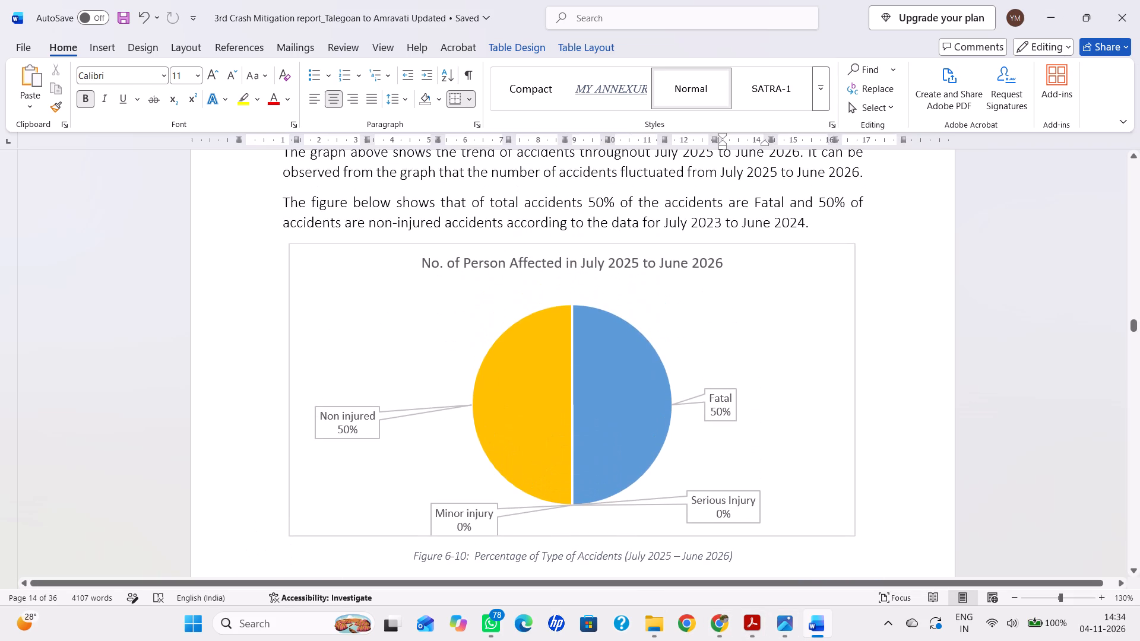
{"action": "scroll", "coordinate": [710, 355], "scroll_direction": "up", "scroll_amount": 3}
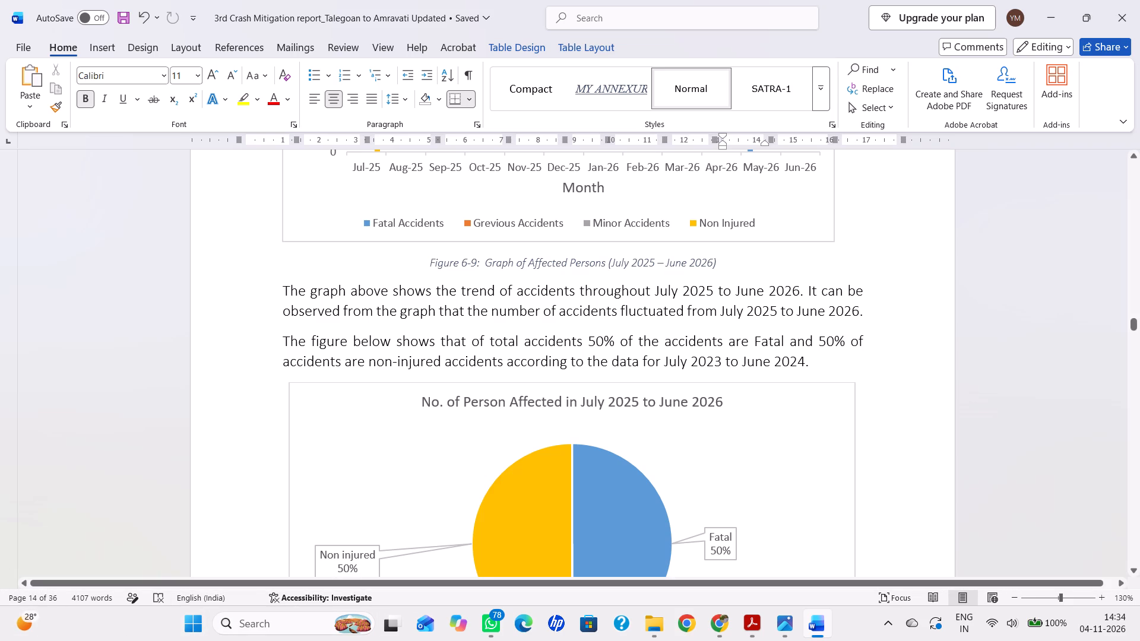
{"action": "scroll", "coordinate": [658, 343], "scroll_direction": "down", "scroll_amount": 16}
{"action": "scroll", "coordinate": [632, 364], "scroll_direction": "down", "scroll_amount": 12}
{"action": "scroll", "coordinate": [611, 413], "scroll_direction": "down", "scroll_amount": 12}
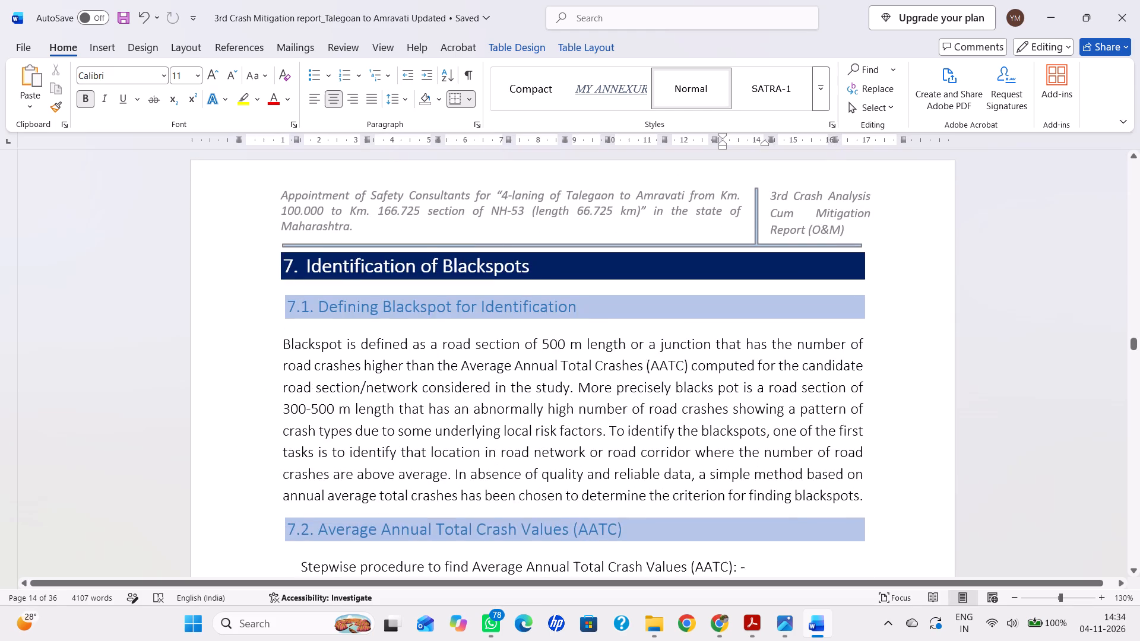
{"action": "scroll", "coordinate": [611, 414], "scroll_direction": "down", "scroll_amount": 8}
{"action": "scroll", "coordinate": [611, 414], "scroll_direction": "down", "scroll_amount": 20}
{"action": "scroll", "coordinate": [611, 414], "scroll_direction": "down", "scroll_amount": 5}
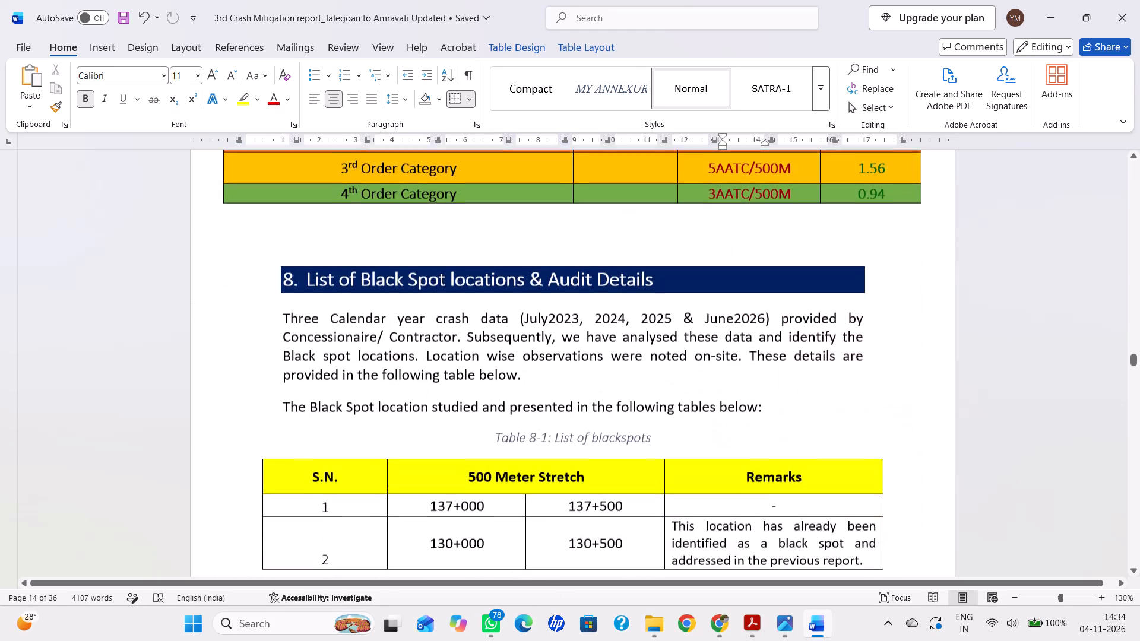
In Table 7-1, narrow the Accident Location (Km) column by widening 500 Meter Stretch so only (Km) wraps onto the second heading line.
{"action": "scroll", "coordinate": [606, 408], "scroll_direction": "up", "scroll_amount": 7}
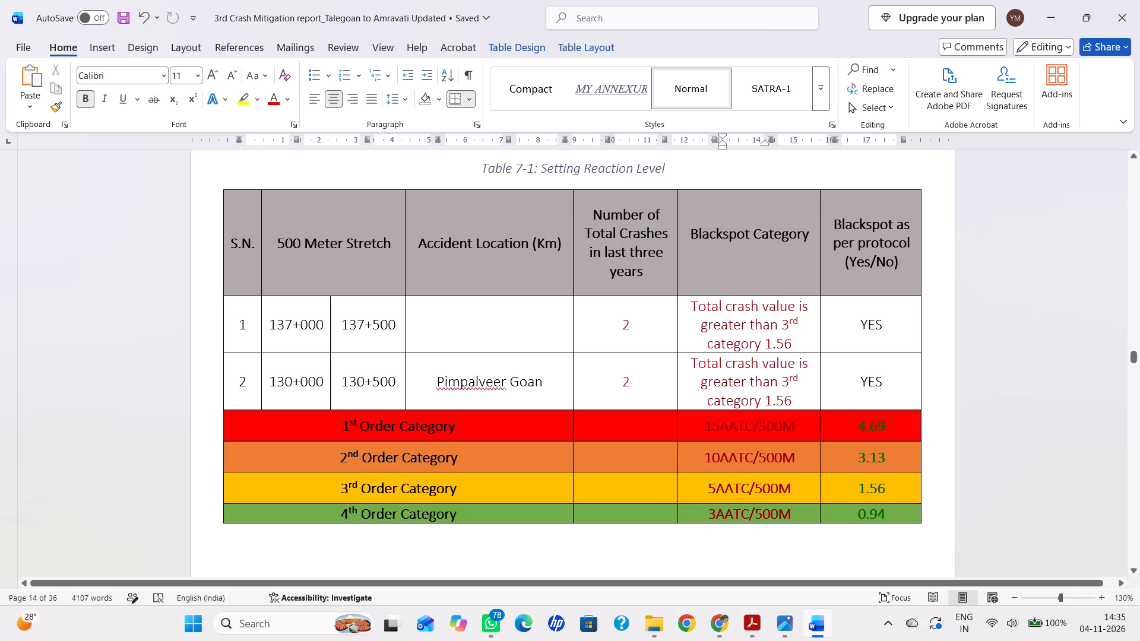
{"action": "left_click_drag", "start_coordinate": [403, 214], "coordinate": [410, 213]}
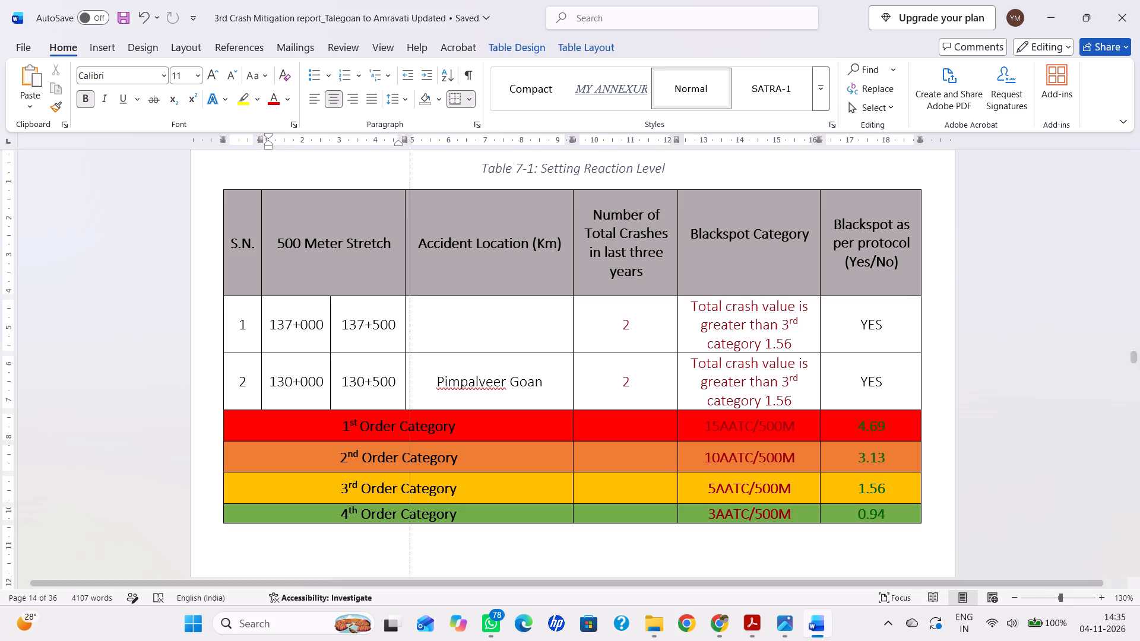
{"action": "left_click_drag", "start_coordinate": [410, 213], "coordinate": [451, 219]}
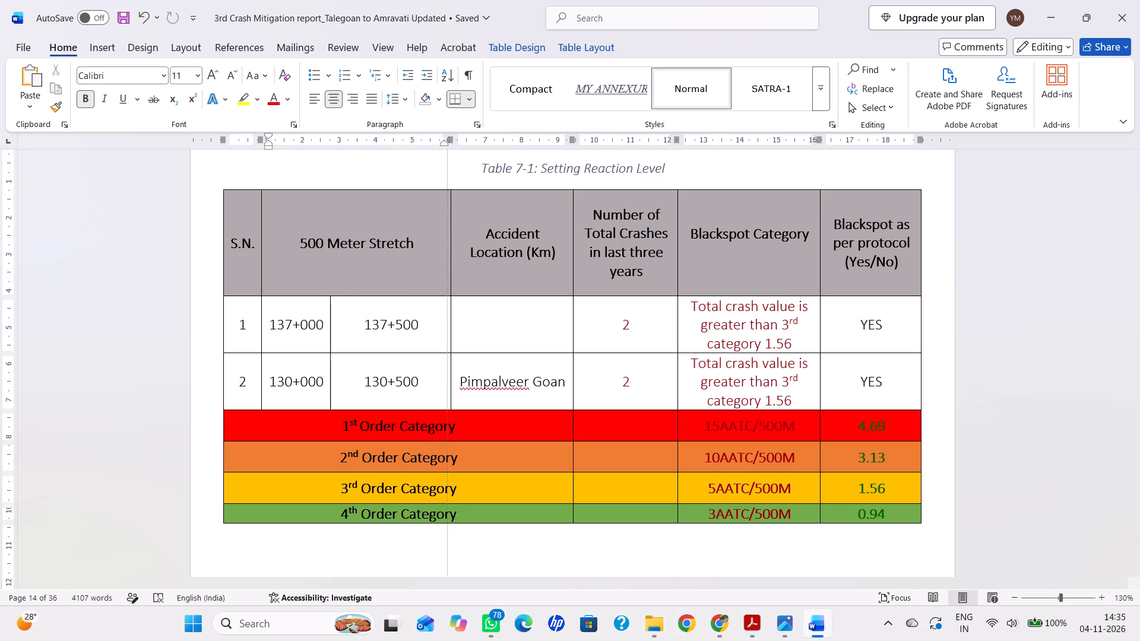
{"action": "left_click_drag", "start_coordinate": [451, 219], "coordinate": [443, 219]}
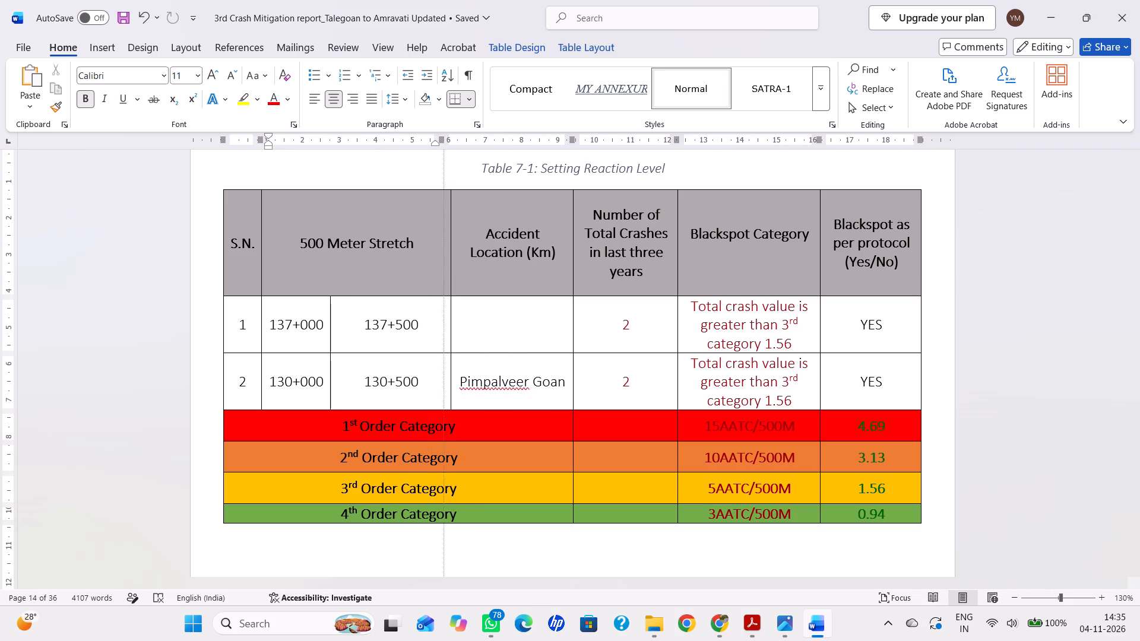
{"action": "left_click_drag", "start_coordinate": [443, 219], "coordinate": [442, 219]}
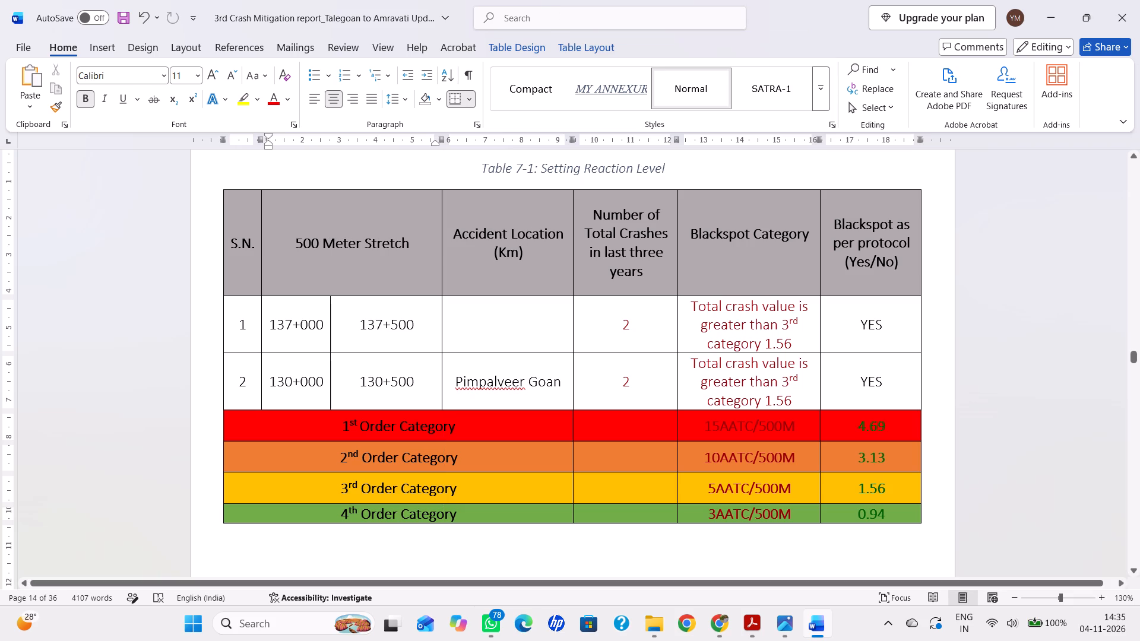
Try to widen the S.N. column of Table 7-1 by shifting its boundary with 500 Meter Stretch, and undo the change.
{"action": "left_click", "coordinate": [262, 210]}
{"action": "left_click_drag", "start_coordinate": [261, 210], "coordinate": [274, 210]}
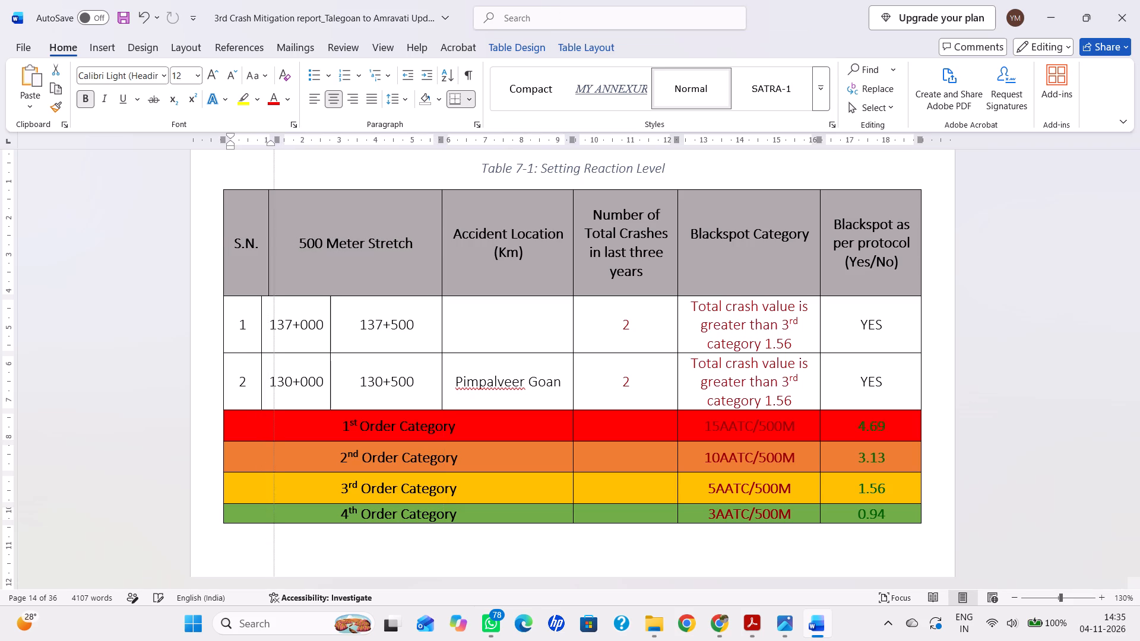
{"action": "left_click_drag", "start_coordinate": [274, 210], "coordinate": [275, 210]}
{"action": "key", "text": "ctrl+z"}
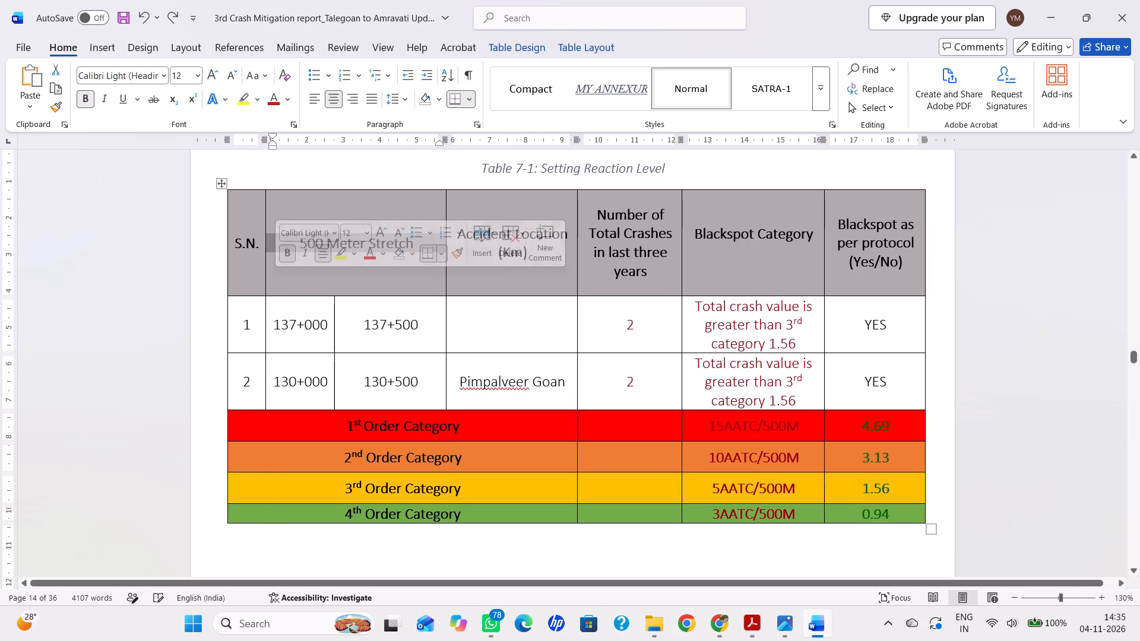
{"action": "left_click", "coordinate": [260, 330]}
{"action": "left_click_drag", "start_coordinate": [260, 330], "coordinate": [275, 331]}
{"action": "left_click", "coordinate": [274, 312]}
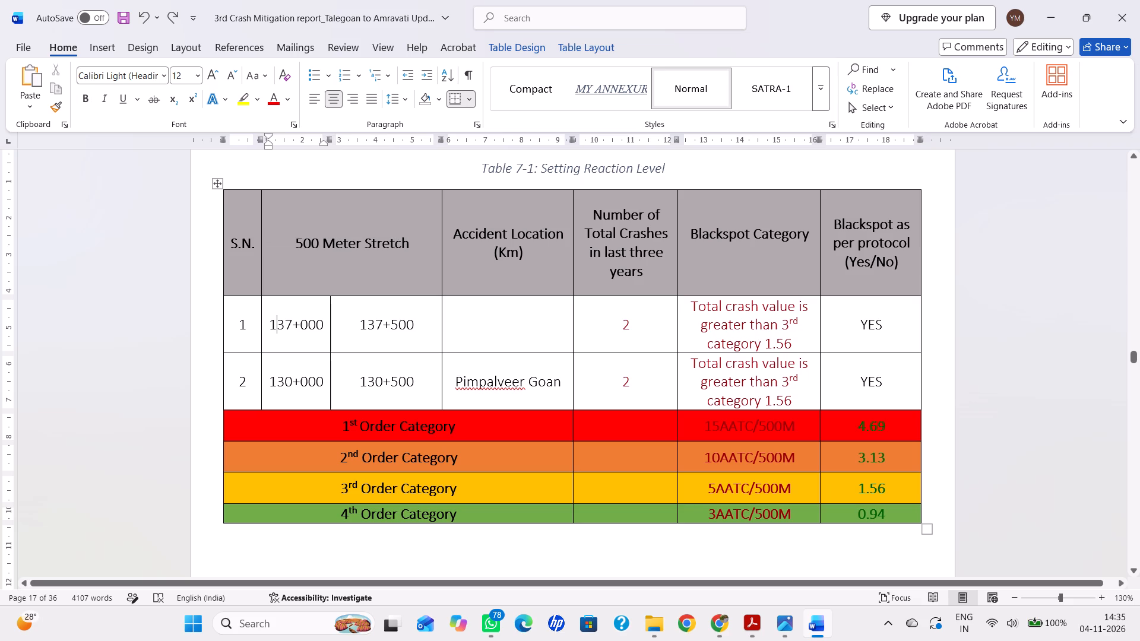
Widen the S.N. column in Table 7-1 and make the two 500 Meter Stretch sub-columns equal, keeping each chainage on one line.
{"action": "left_click_drag", "start_coordinate": [260, 304], "coordinate": [270, 304]}
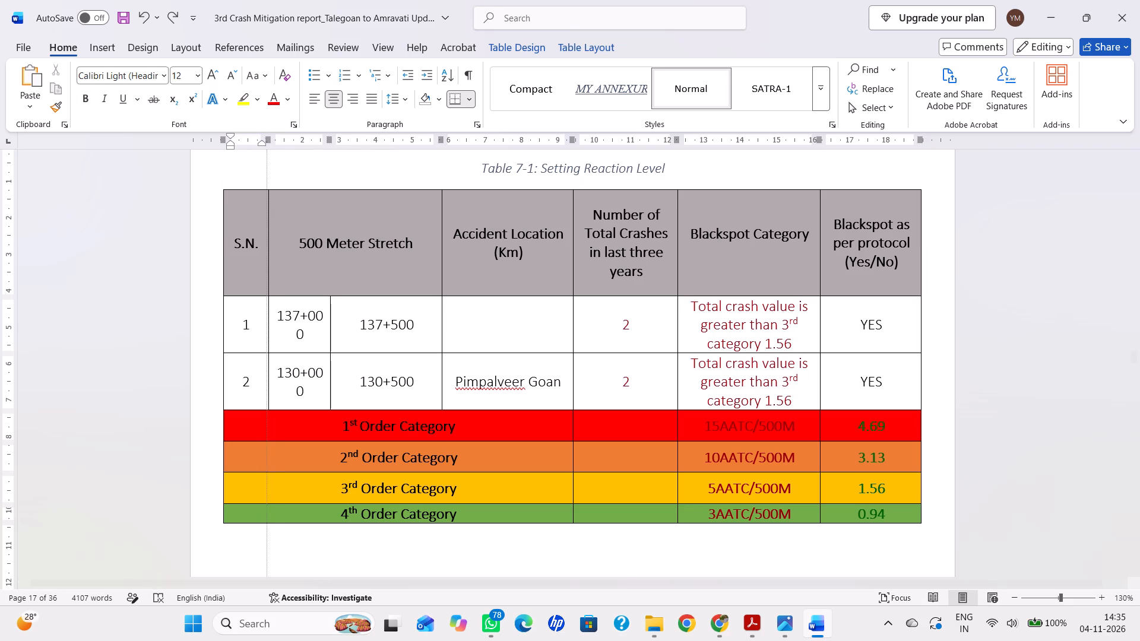
{"action": "left_click_drag", "start_coordinate": [270, 304], "coordinate": [281, 305]}
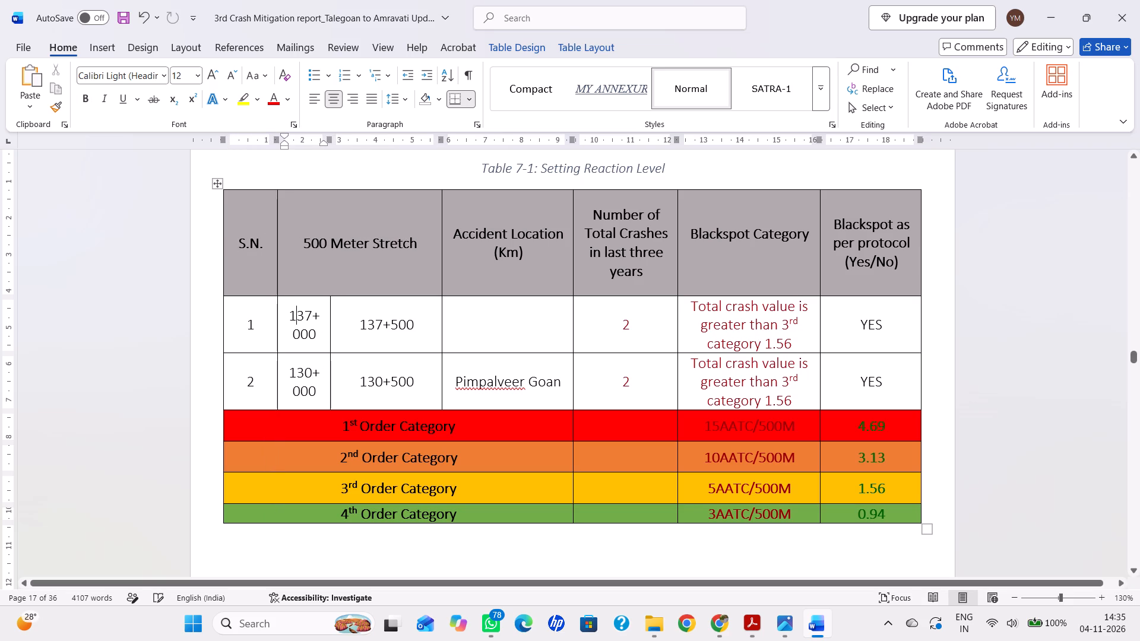
{"action": "left_click_drag", "start_coordinate": [328, 310], "coordinate": [358, 312]}
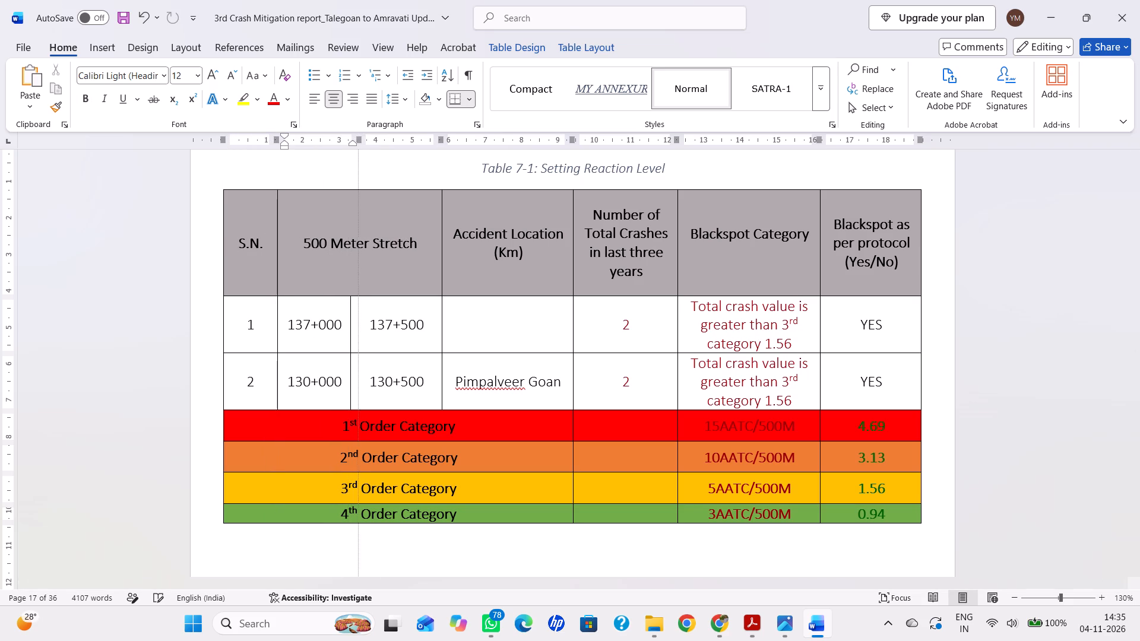
{"action": "left_click_drag", "start_coordinate": [358, 312], "coordinate": [376, 318]}
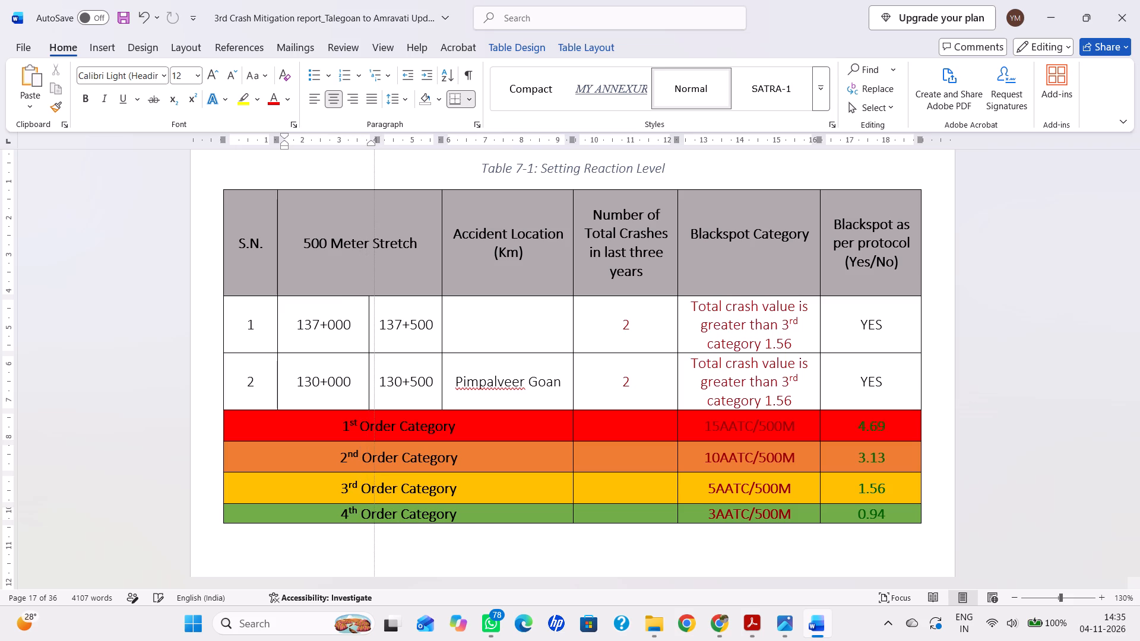
{"action": "left_click_drag", "start_coordinate": [376, 318], "coordinate": [370, 318]}
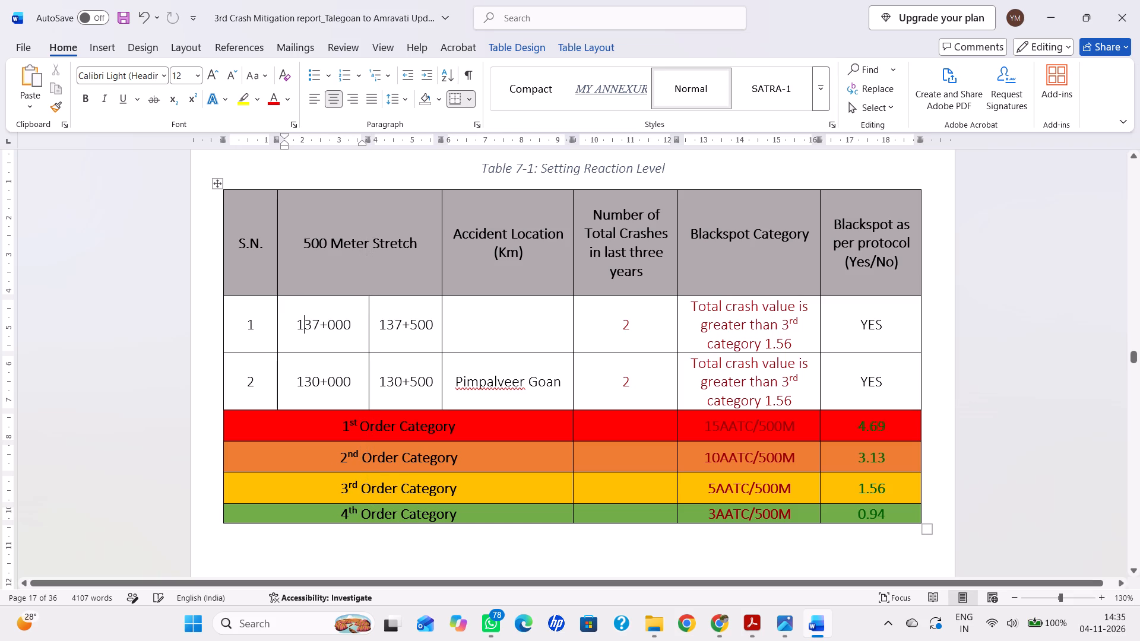
{"action": "left_click_drag", "start_coordinate": [276, 306], "coordinate": [297, 307]}
{"action": "left_click_drag", "start_coordinate": [277, 306], "coordinate": [302, 311]}
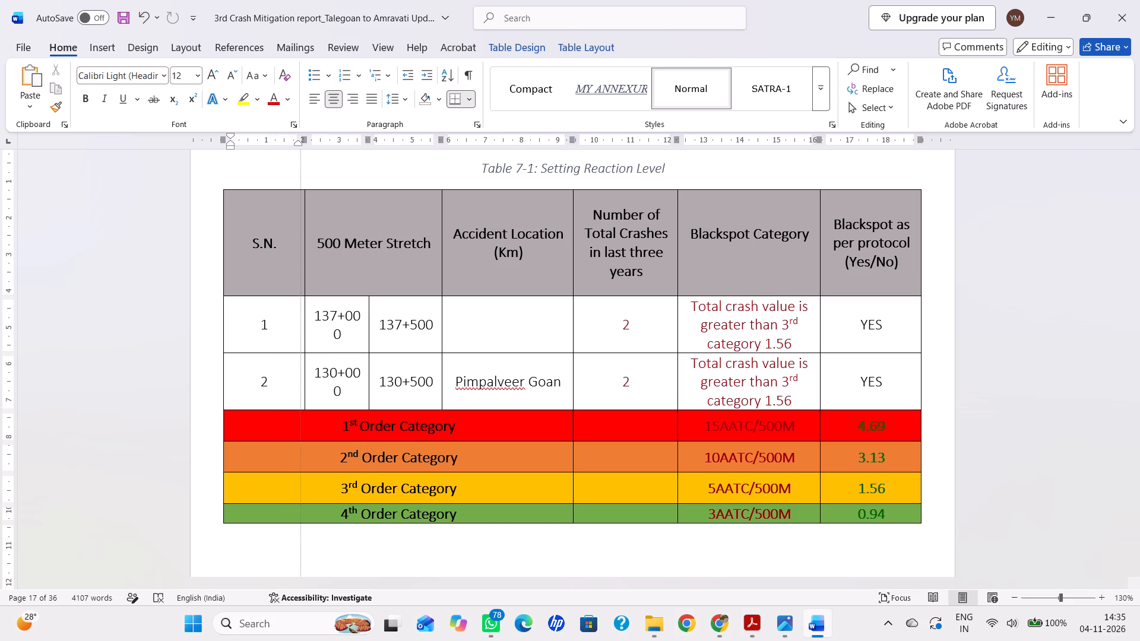
{"action": "left_click_drag", "start_coordinate": [302, 311], "coordinate": [294, 311]}
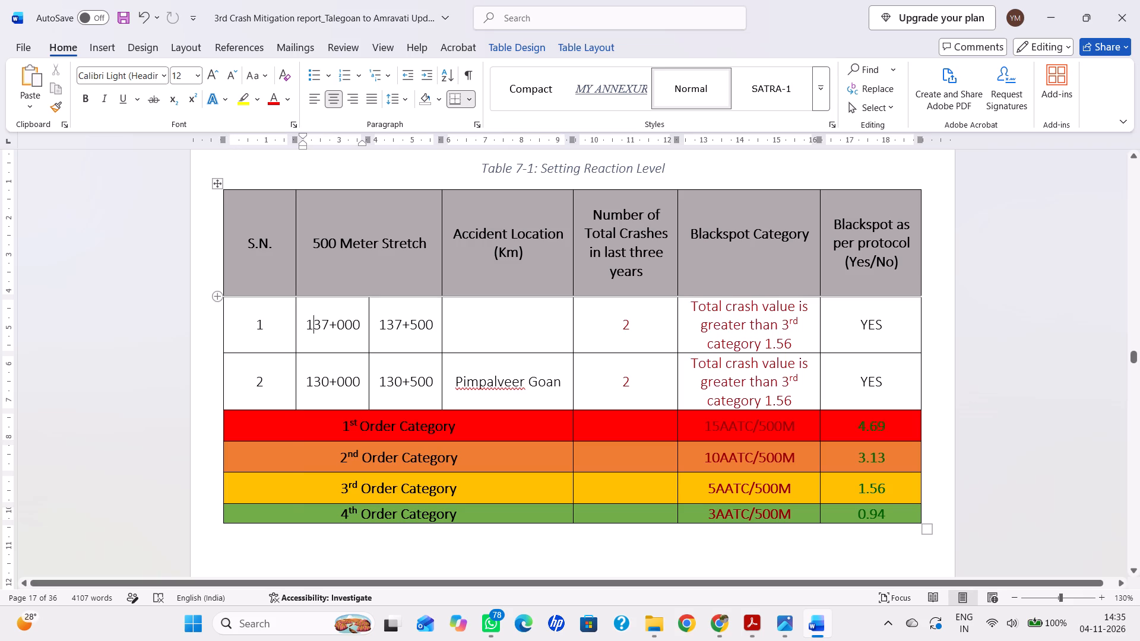
Move the outer edge of Table 7-1 inward beside S.N. to make that column narrower, and save the report.
{"action": "double_click", "coordinate": [223, 310]}
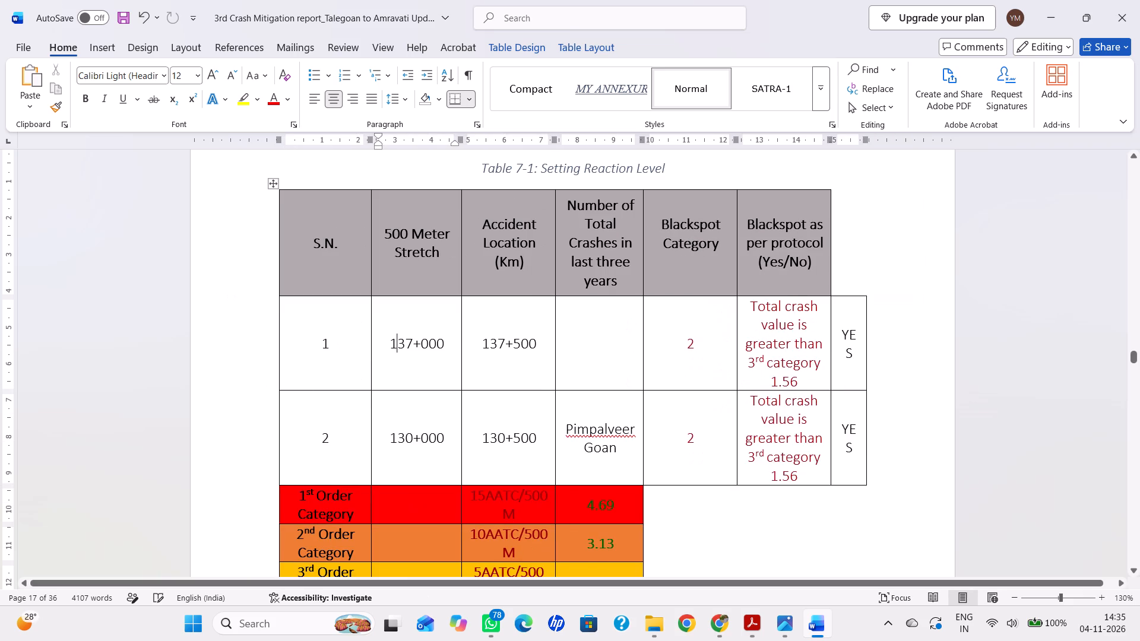
{"action": "key", "text": "ctrl+z"}
{"action": "left_click_drag", "start_coordinate": [223, 310], "coordinate": [239, 310]}
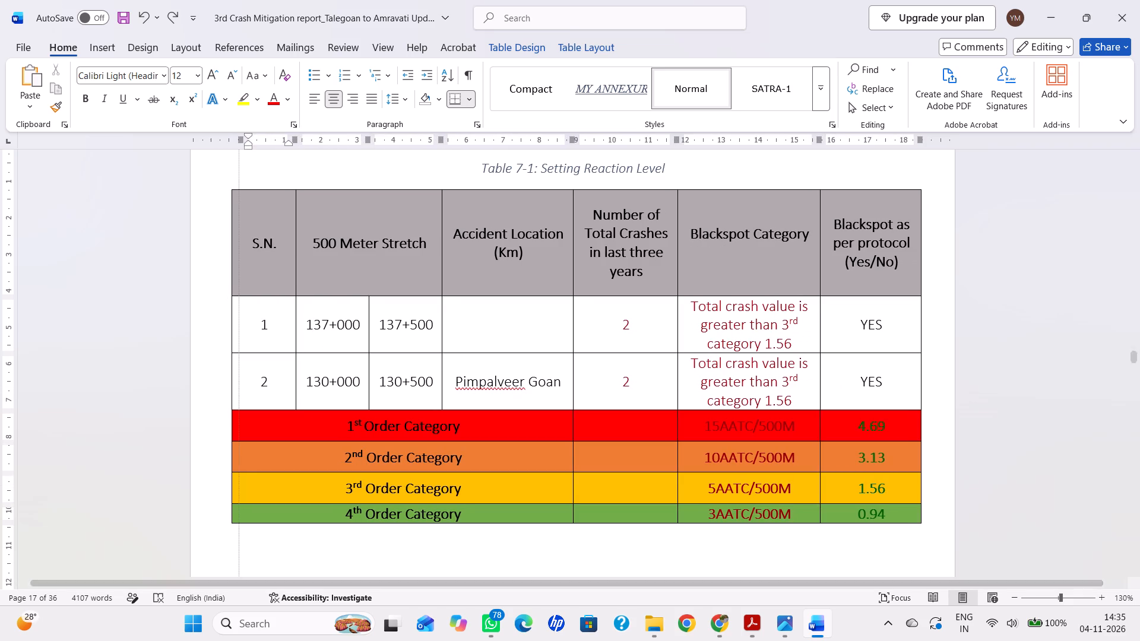
{"action": "left_click_drag", "start_coordinate": [239, 310], "coordinate": [252, 314]}
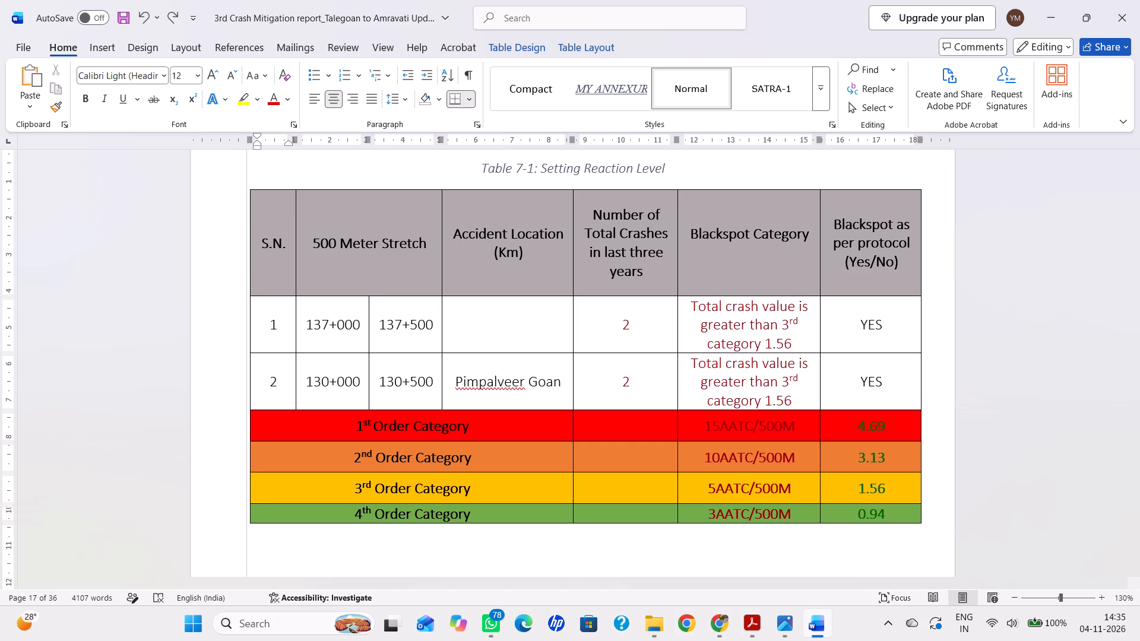
{"action": "left_click_drag", "start_coordinate": [252, 314], "coordinate": [249, 314]}
{"action": "key", "text": "ctrl+s"}
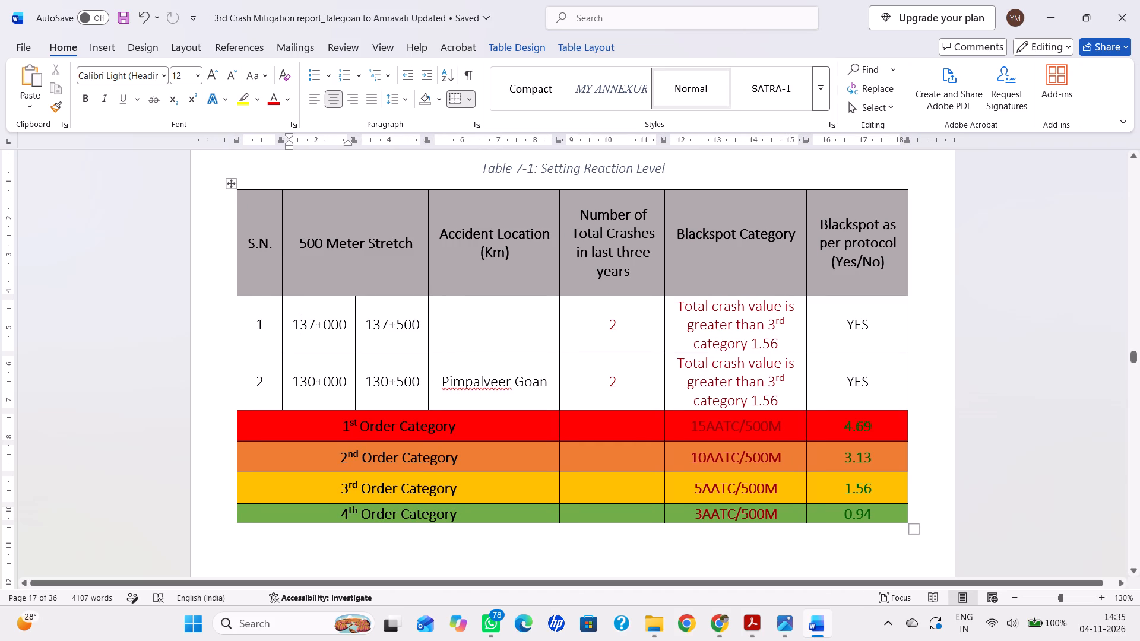
Review the Section 8 blackspot list and the Section 9 severity indices and prioritization in Table 9-1.
{"action": "left_click", "coordinate": [806, 242]}
{"action": "scroll", "coordinate": [676, 280], "scroll_direction": "down", "scroll_amount": 8}
{"action": "scroll", "coordinate": [507, 204], "scroll_direction": "up", "scroll_amount": 3}
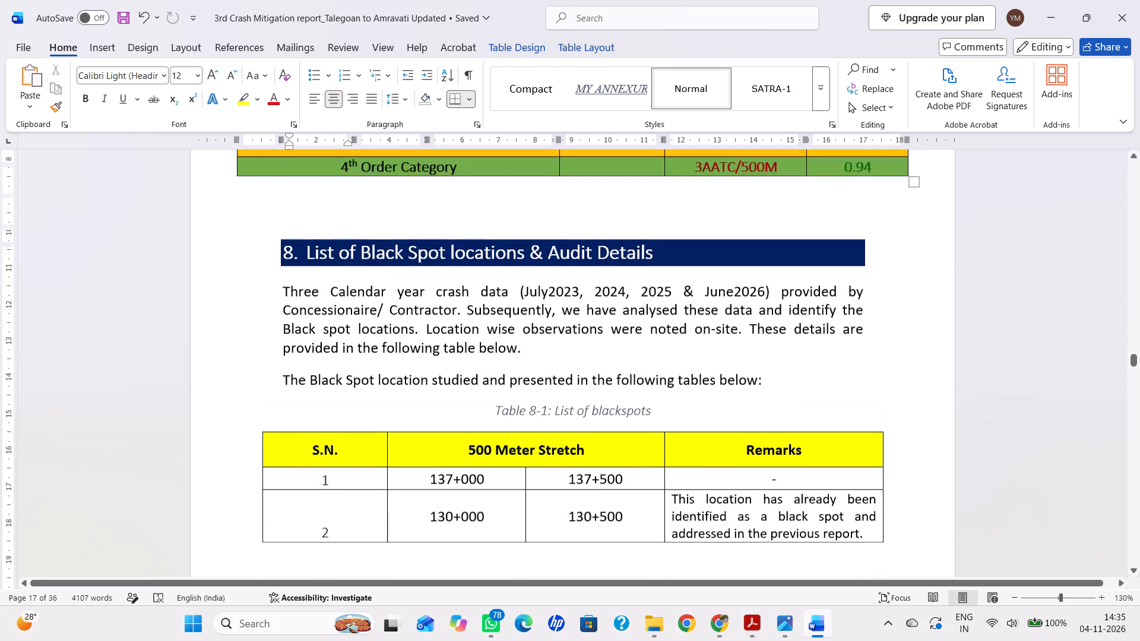
{"action": "scroll", "coordinate": [483, 220], "scroll_direction": "up", "scroll_amount": 1}
{"action": "scroll", "coordinate": [480, 221], "scroll_direction": "down", "scroll_amount": 15}
{"action": "scroll", "coordinate": [480, 222], "scroll_direction": "up", "scroll_amount": 13}
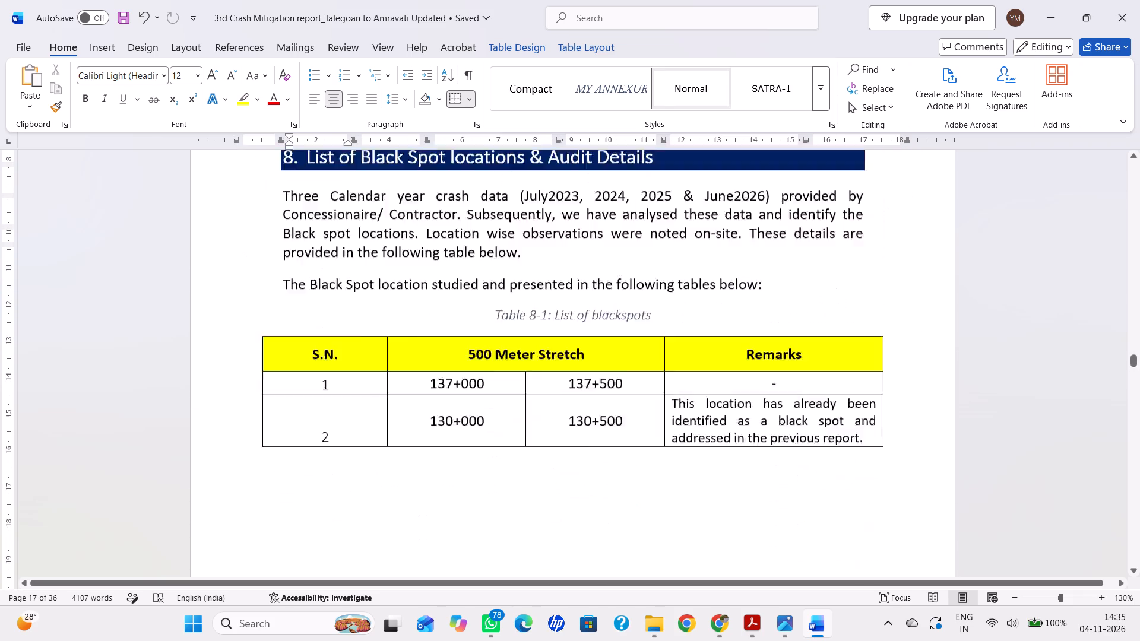
{"action": "scroll", "coordinate": [463, 228], "scroll_direction": "down", "scroll_amount": 16}
{"action": "scroll", "coordinate": [463, 232], "scroll_direction": "down", "scroll_amount": 8}
{"action": "scroll", "coordinate": [464, 236], "scroll_direction": "up", "scroll_amount": 11}
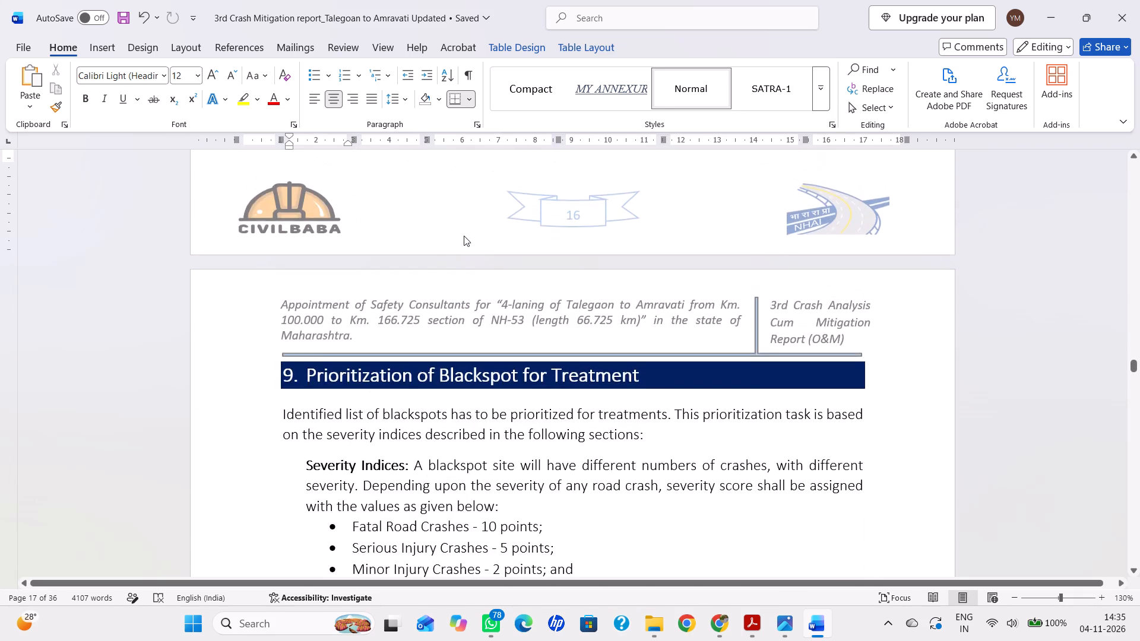
{"action": "scroll", "coordinate": [464, 236], "scroll_direction": "down", "scroll_amount": 10}
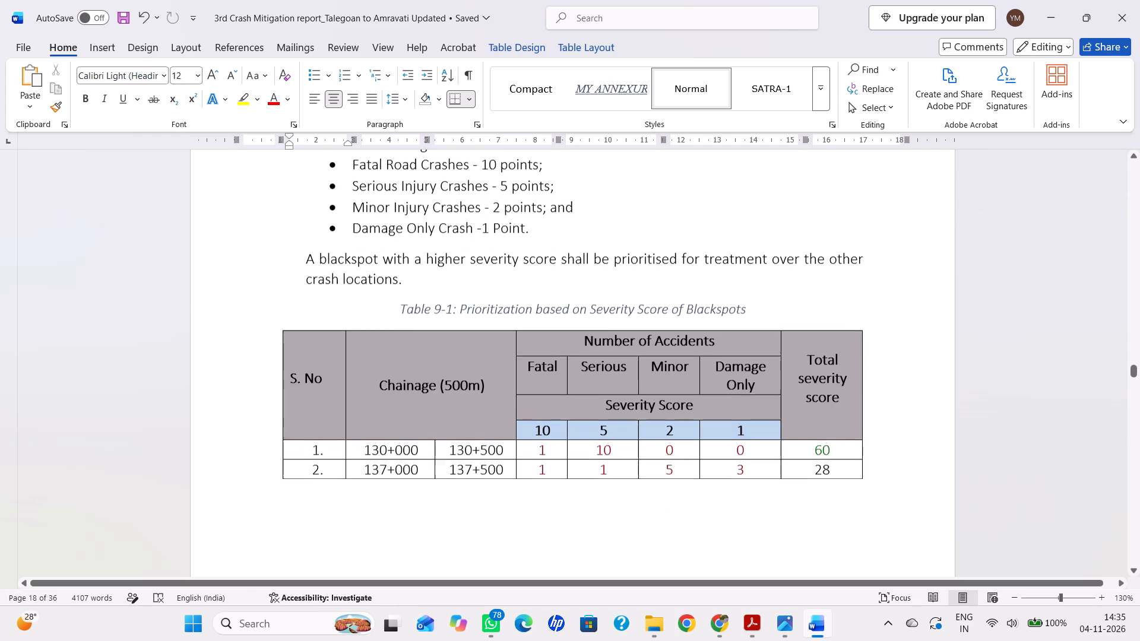
Examine the Blackspot 01 (137+000-137+500) details and its site observations, photos and recommendations.
{"action": "scroll", "coordinate": [476, 261], "scroll_direction": "down", "scroll_amount": 14}
{"action": "scroll", "coordinate": [476, 261], "scroll_direction": "up", "scroll_amount": 1}
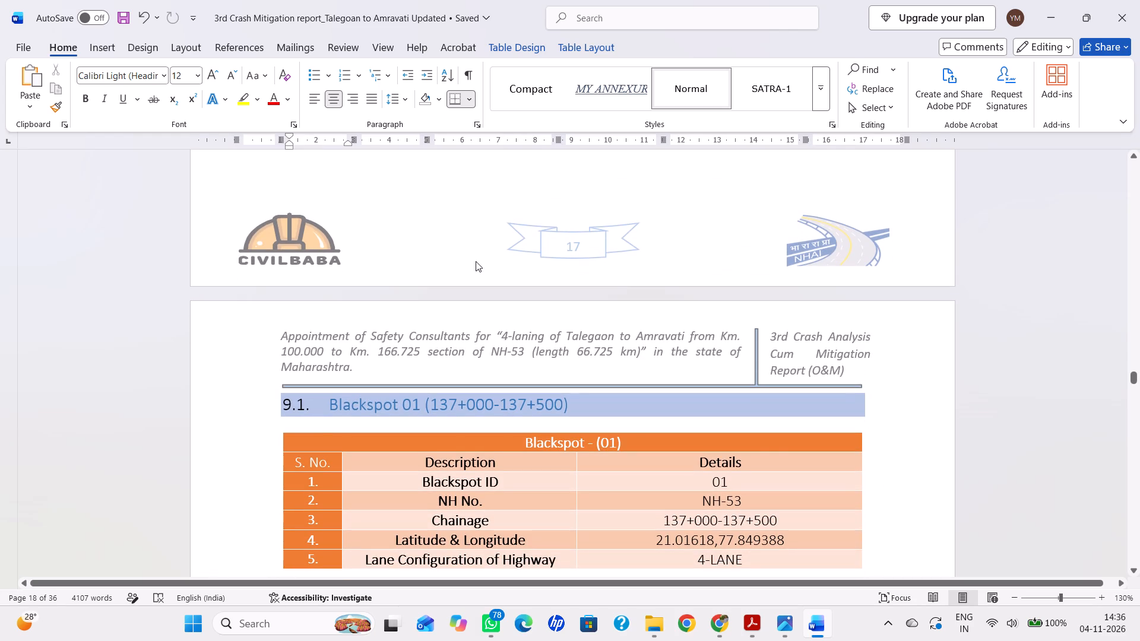
{"action": "scroll", "coordinate": [476, 261], "scroll_direction": "down", "scroll_amount": 8}
{"action": "scroll", "coordinate": [479, 277], "scroll_direction": "down", "scroll_amount": 20}
{"action": "scroll", "coordinate": [479, 277], "scroll_direction": "down", "scroll_amount": 11}
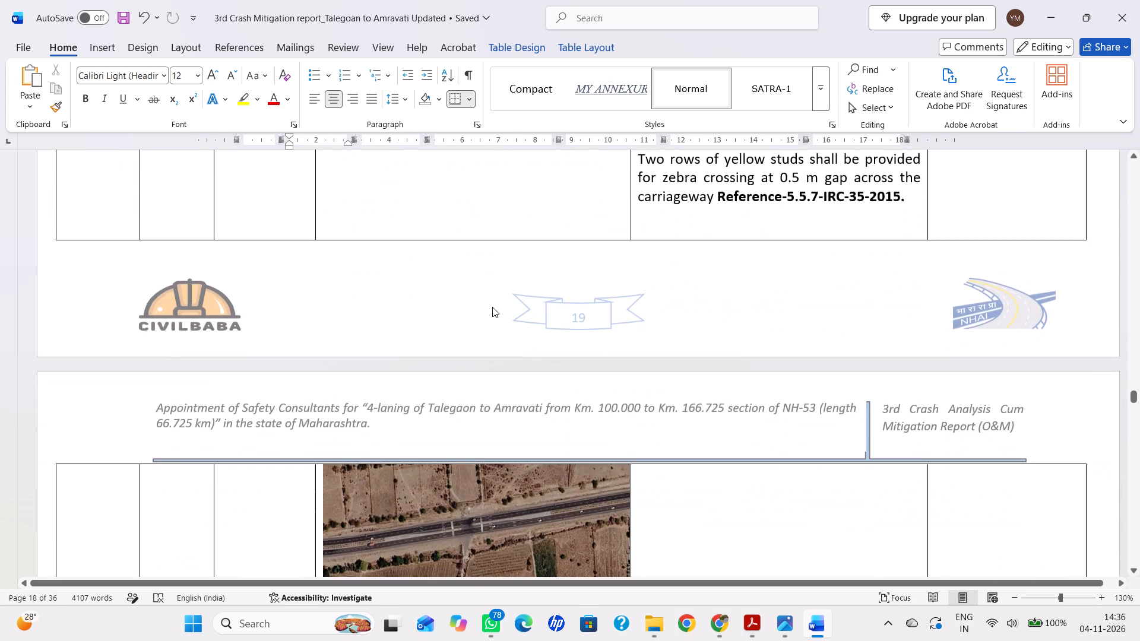
{"action": "scroll", "coordinate": [492, 307], "scroll_direction": "down", "scroll_amount": 7}
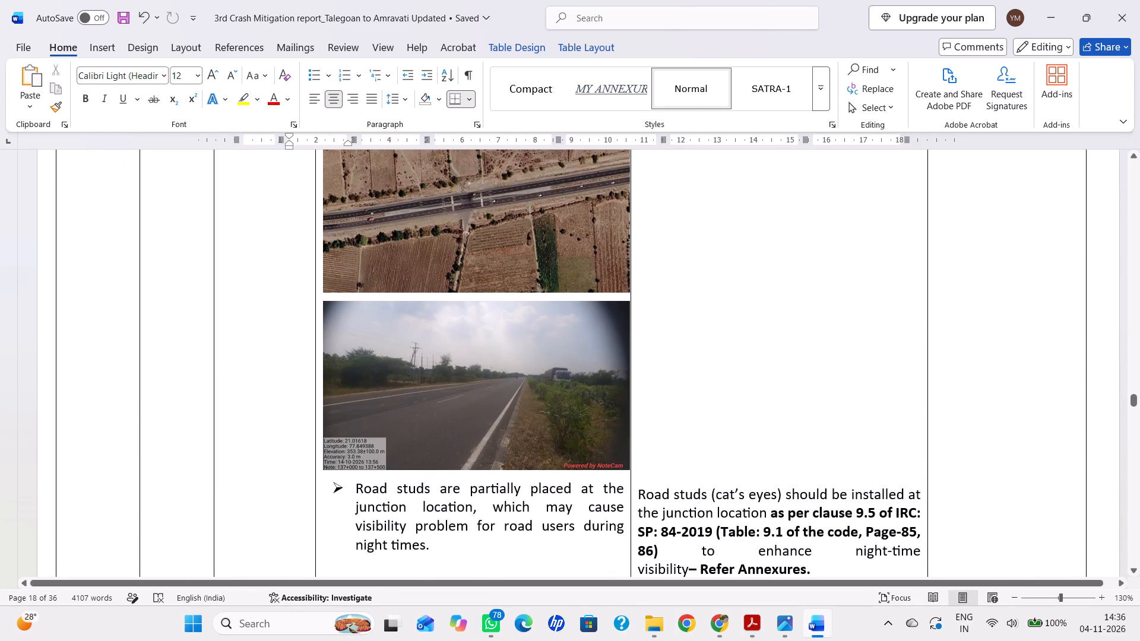
{"action": "scroll", "coordinate": [498, 319], "scroll_direction": "up", "scroll_amount": 8}
{"action": "scroll", "coordinate": [498, 318], "scroll_direction": "down", "scroll_amount": 10}
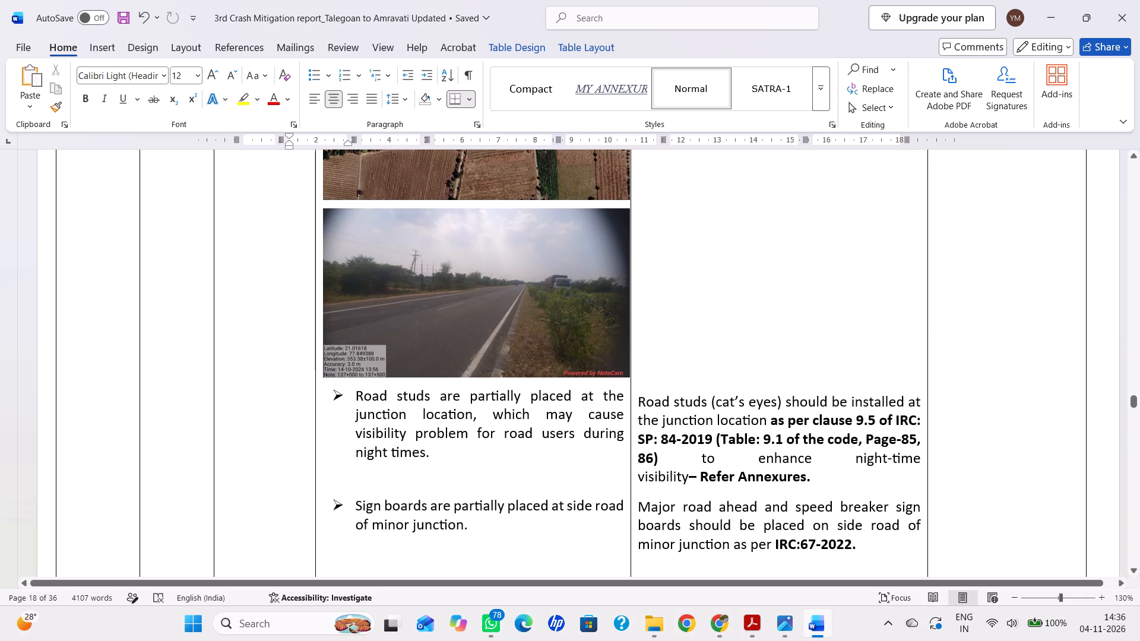
{"action": "scroll", "coordinate": [543, 310], "scroll_direction": "down", "scroll_amount": 2}
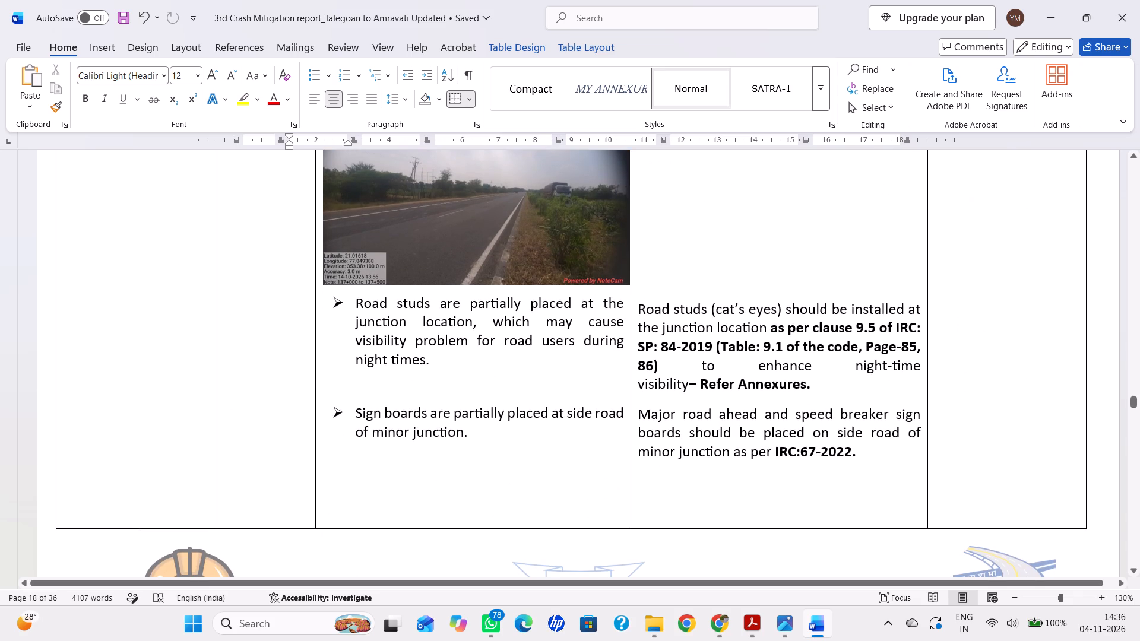
Stretch the road photo above the road studs observation slightly taller in the Site Observations column, and save the report.
{"action": "left_click", "coordinate": [475, 252]}
{"action": "left_click_drag", "start_coordinate": [474, 285], "coordinate": [477, 292]}
{"action": "key", "text": "ctrl+s"}
Remove one blank line above the "Stop line marking and the word STOP" observation in the mitigation measures table.
{"action": "scroll", "coordinate": [477, 292], "scroll_direction": "down", "scroll_amount": 7}
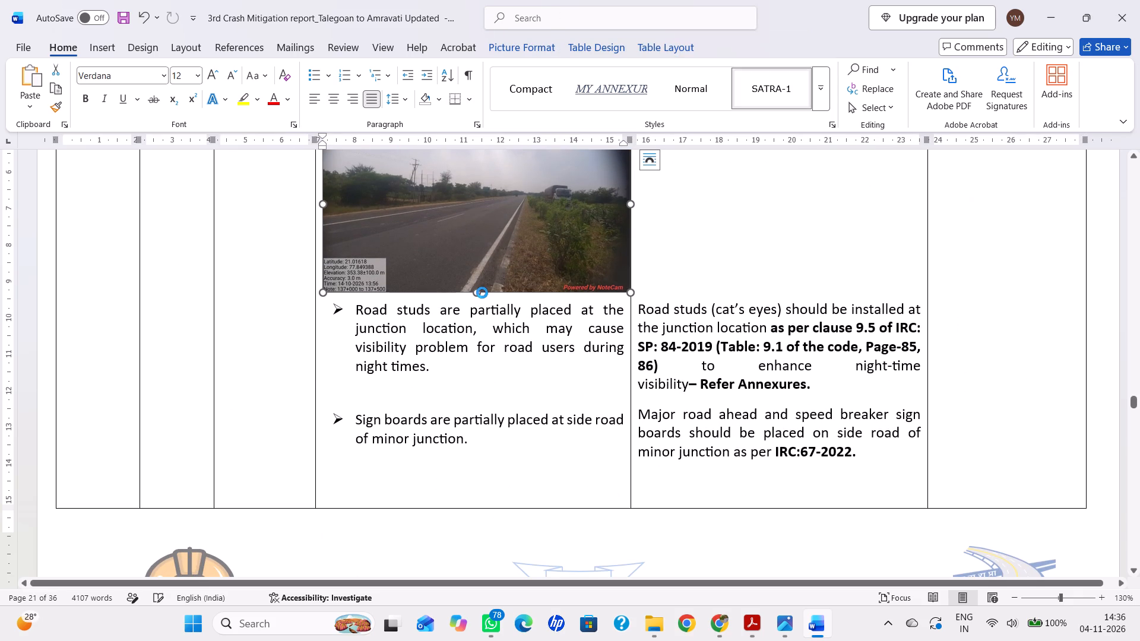
{"action": "scroll", "coordinate": [496, 366], "scroll_direction": "down", "scroll_amount": 7}
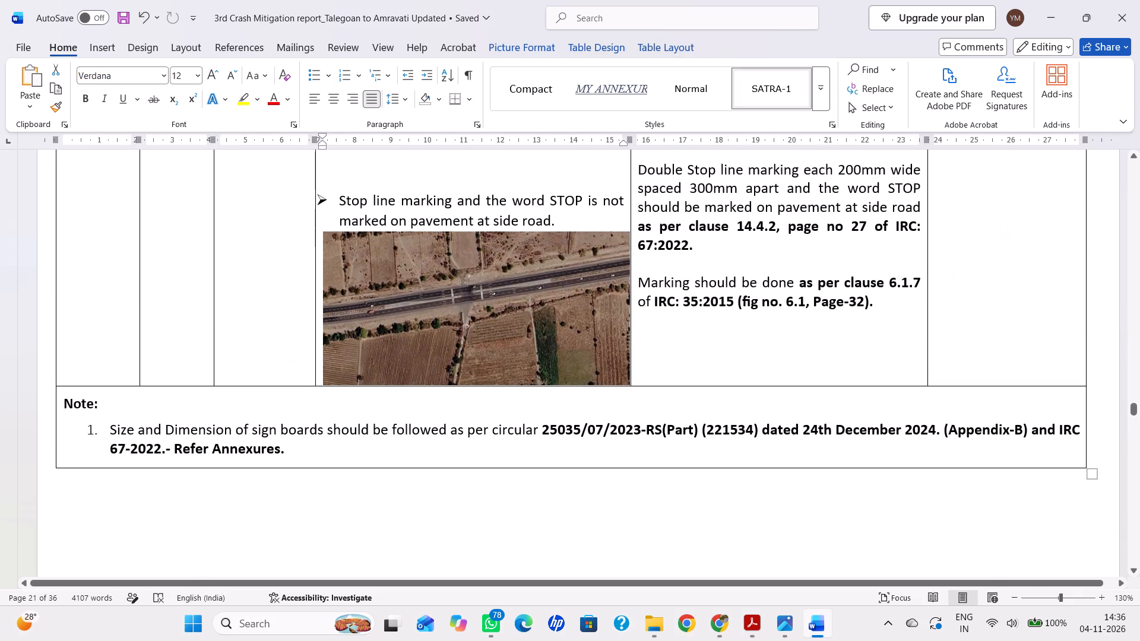
{"action": "scroll", "coordinate": [502, 369], "scroll_direction": "up", "scroll_amount": 5}
{"action": "left_click", "coordinate": [515, 414]}
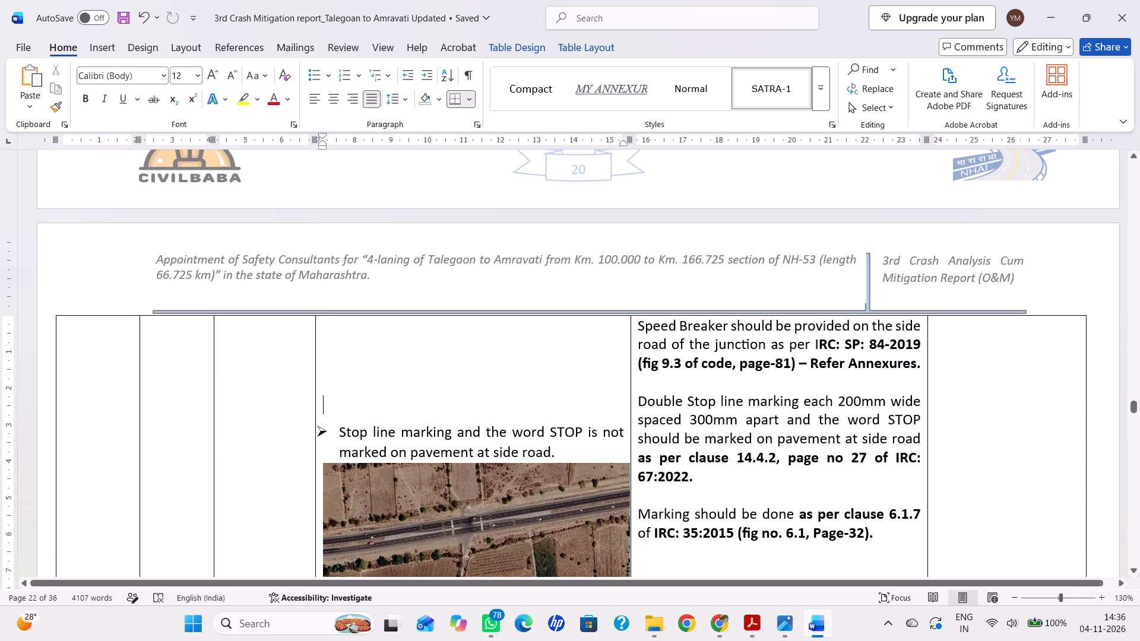
{"action": "key", "text": "BackSpace"}
Recheck the Blackspot 01 mitigation measures and details, the Table 9-1 prioritization and the Table 8-1 blackspot list.
{"action": "scroll", "coordinate": [517, 417], "scroll_direction": "down", "scroll_amount": 20}
{"action": "scroll", "coordinate": [522, 406], "scroll_direction": "up", "scroll_amount": 3}
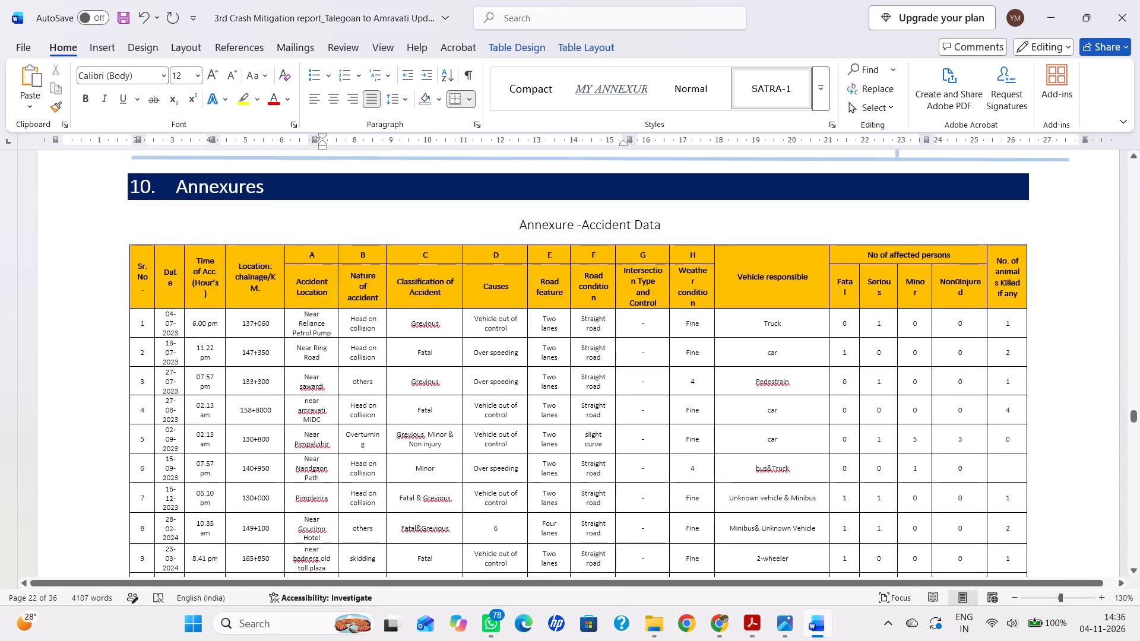
{"action": "scroll", "coordinate": [522, 406], "scroll_direction": "up", "scroll_amount": 3}
{"action": "scroll", "coordinate": [522, 406], "scroll_direction": "down", "scroll_amount": 1}
{"action": "scroll", "coordinate": [521, 404], "scroll_direction": "up", "scroll_amount": 16}
{"action": "scroll", "coordinate": [528, 485], "scroll_direction": "down", "scroll_amount": 7}
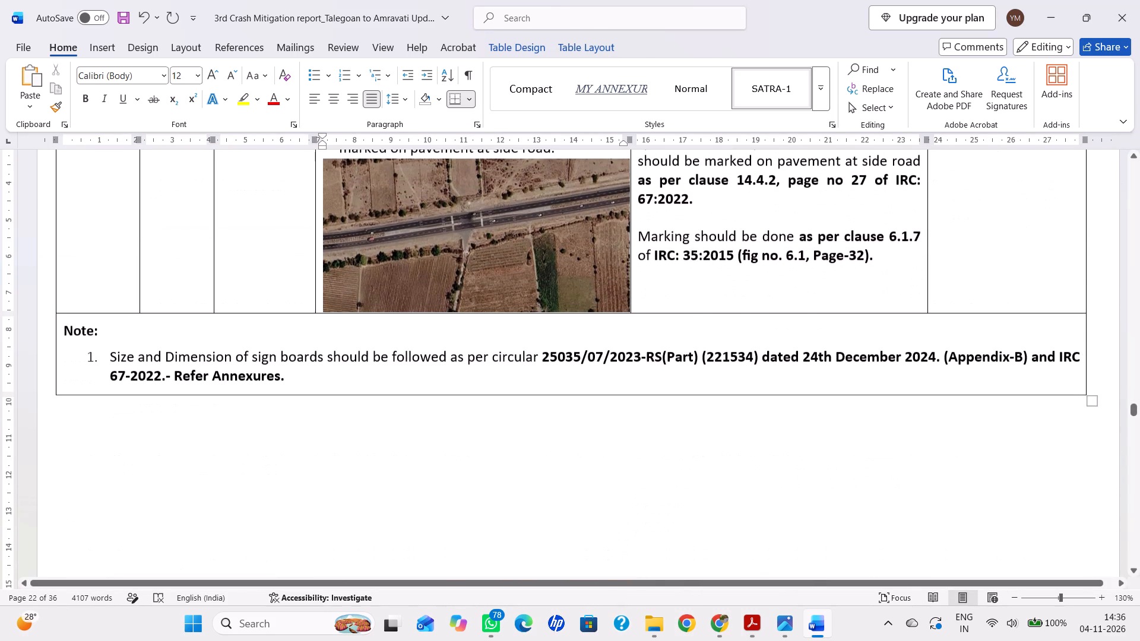
{"action": "scroll", "coordinate": [528, 485], "scroll_direction": "up", "scroll_amount": 20}
{"action": "scroll", "coordinate": [528, 485], "scroll_direction": "up", "scroll_amount": 15}
{"action": "scroll", "coordinate": [546, 483], "scroll_direction": "down", "scroll_amount": 1}
{"action": "scroll", "coordinate": [546, 483], "scroll_direction": "up", "scroll_amount": 7}
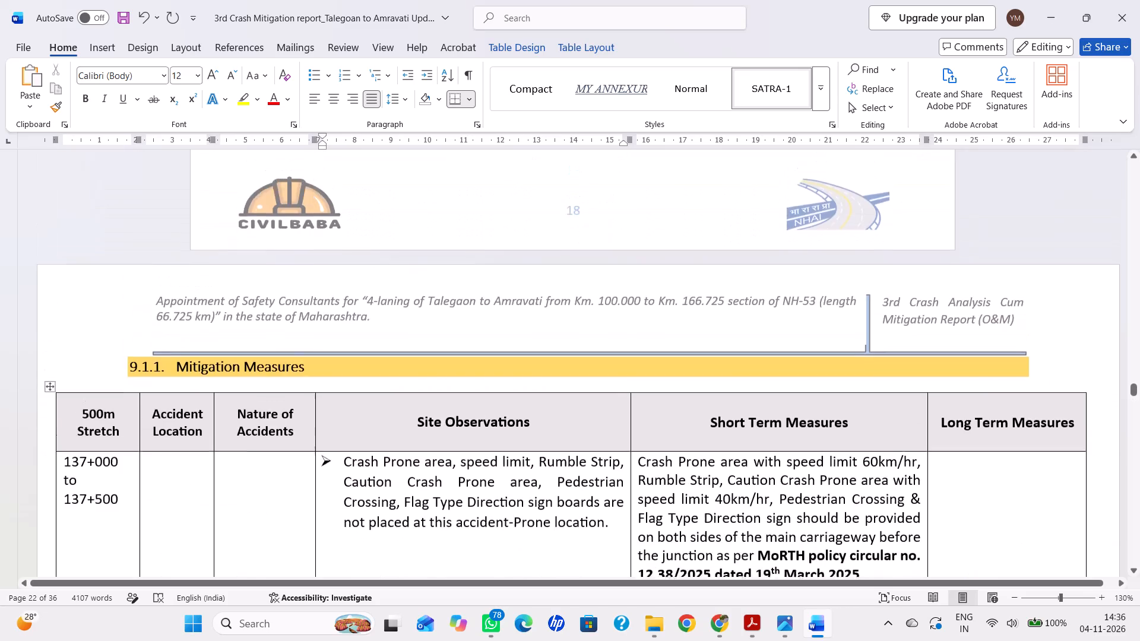
{"action": "scroll", "coordinate": [546, 481], "scroll_direction": "up", "scroll_amount": 20}
{"action": "scroll", "coordinate": [537, 470], "scroll_direction": "up", "scroll_amount": 6}
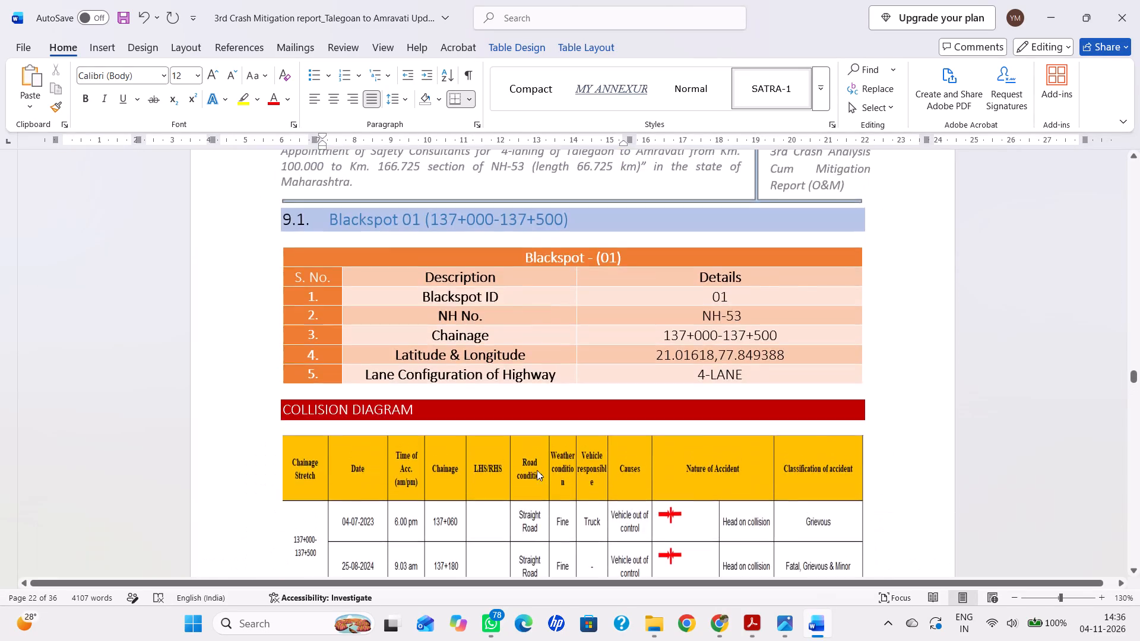
{"action": "scroll", "coordinate": [537, 470], "scroll_direction": "up", "scroll_amount": 3}
{"action": "scroll", "coordinate": [537, 470], "scroll_direction": "down", "scroll_amount": 4}
{"action": "scroll", "coordinate": [525, 459], "scroll_direction": "up", "scroll_amount": 15}
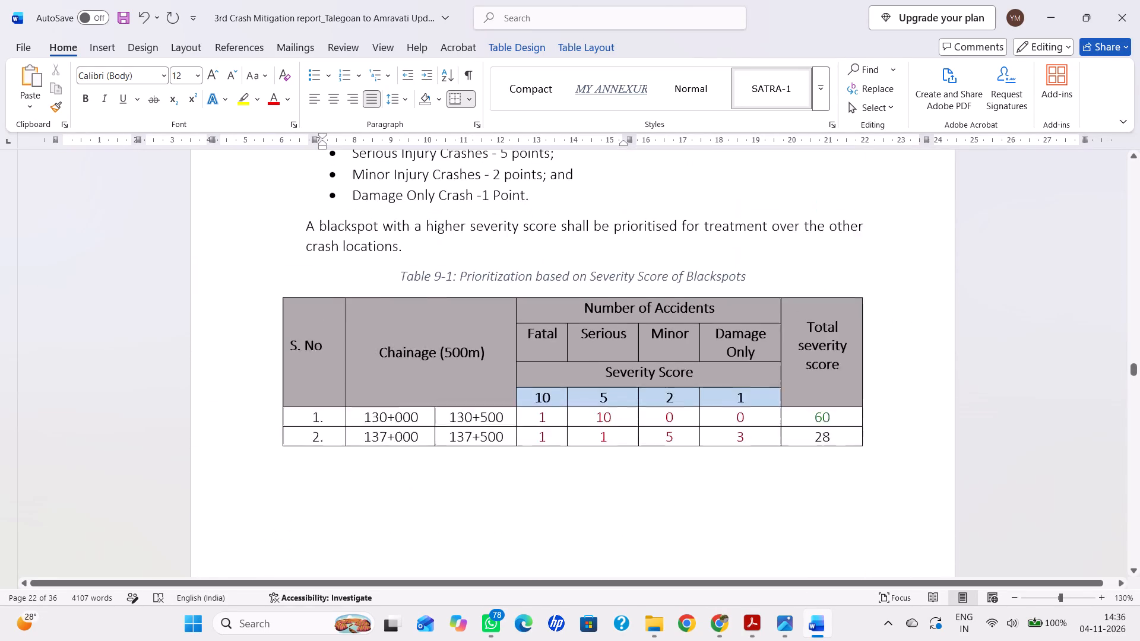
{"action": "scroll", "coordinate": [530, 418], "scroll_direction": "down", "scroll_amount": 1}
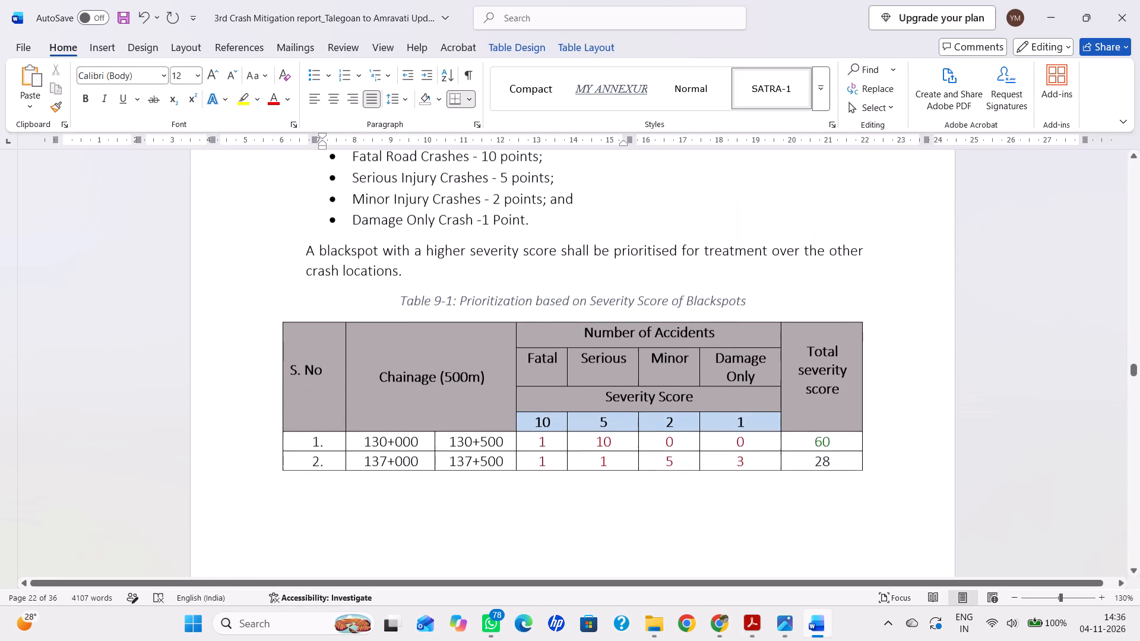
{"action": "scroll", "coordinate": [530, 417], "scroll_direction": "up", "scroll_amount": 16}
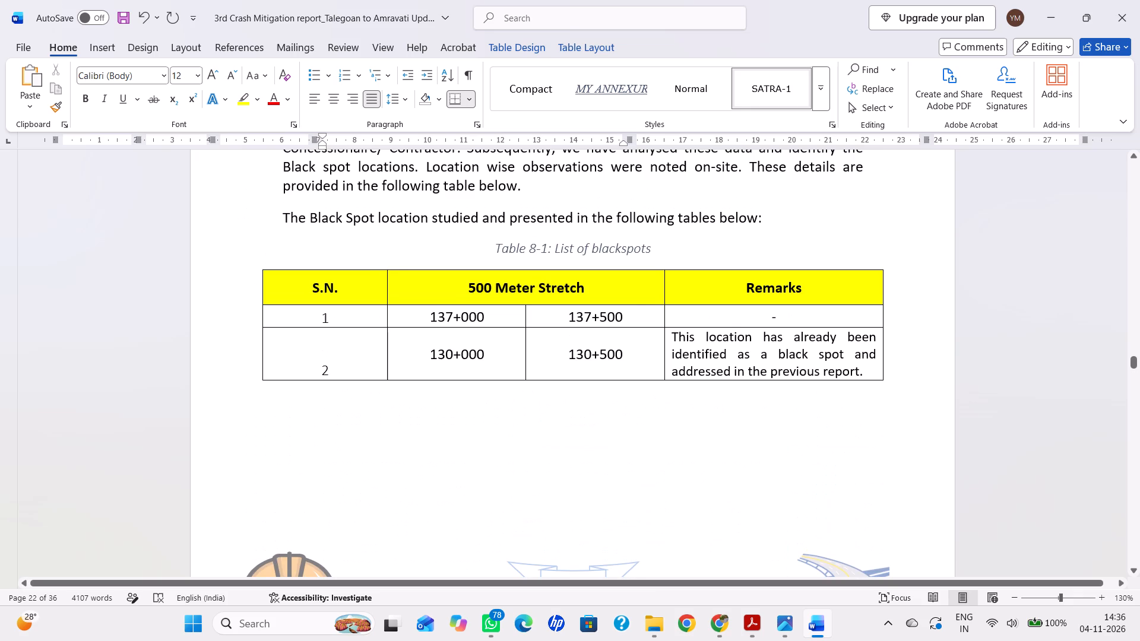
{"action": "scroll", "coordinate": [530, 417], "scroll_direction": "down", "scroll_amount": 20}
{"action": "scroll", "coordinate": [530, 417], "scroll_direction": "down", "scroll_amount": 2}
{"action": "scroll", "coordinate": [530, 418], "scroll_direction": "down", "scroll_amount": 20}
{"action": "scroll", "coordinate": [530, 418], "scroll_direction": "down", "scroll_amount": 4}
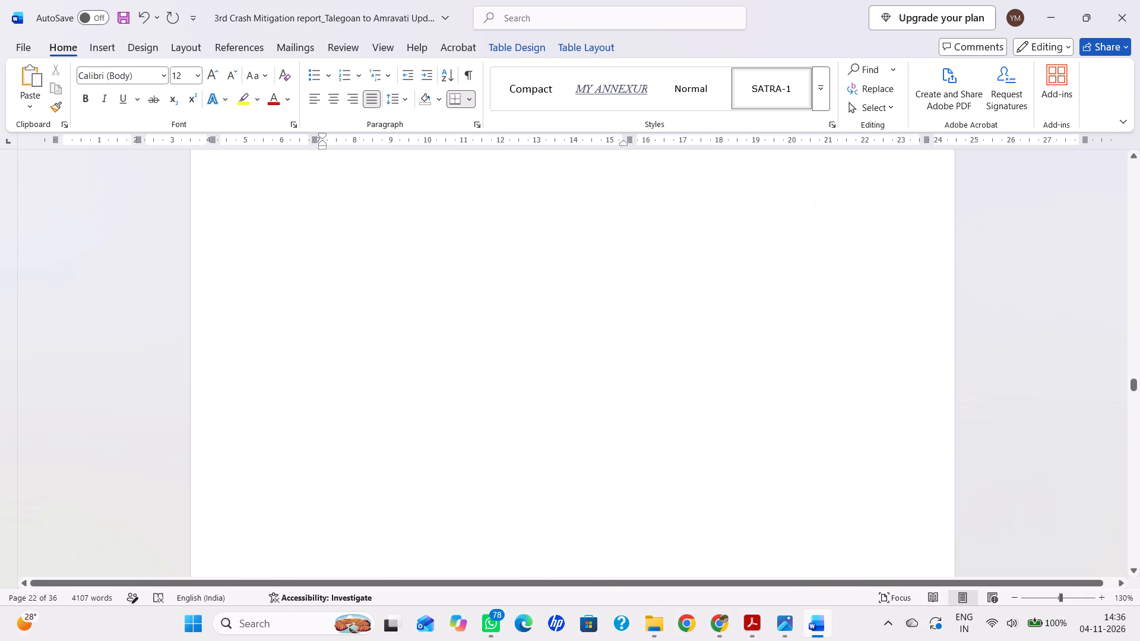
{"action": "scroll", "coordinate": [534, 426], "scroll_direction": "up", "scroll_amount": 3}
{"action": "scroll", "coordinate": [534, 426], "scroll_direction": "down", "scroll_amount": 20}
Save the report.
{"action": "key", "text": "ctrl+s"}
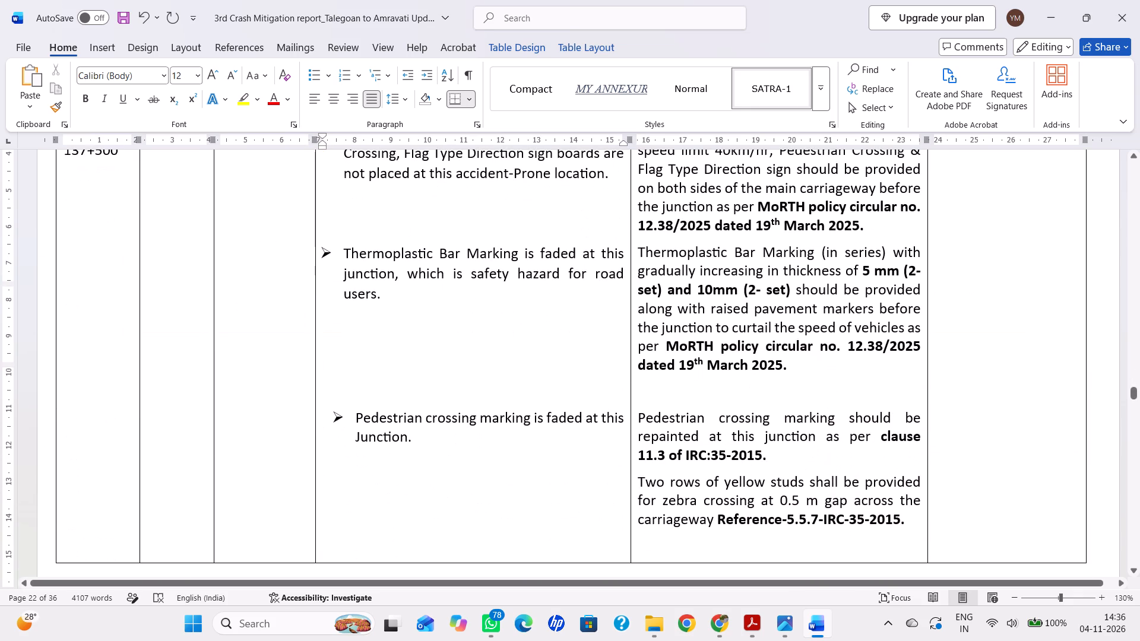
Examine the remaining mitigation table and annexure pages, and compare their headers with the cover page title and Table of Contents header.
{"action": "scroll", "coordinate": [534, 430], "scroll_direction": "down", "scroll_amount": 15}
{"action": "scroll", "coordinate": [534, 430], "scroll_direction": "up", "scroll_amount": 1}
{"action": "scroll", "coordinate": [534, 430], "scroll_direction": "down", "scroll_amount": 13}
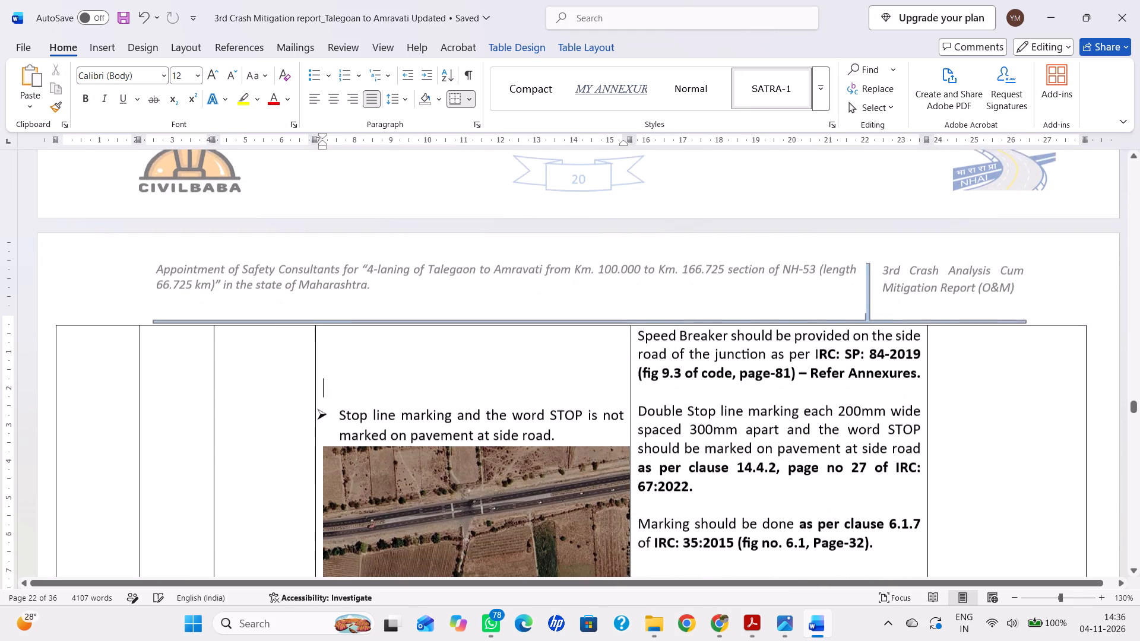
{"action": "scroll", "coordinate": [534, 430], "scroll_direction": "down", "scroll_amount": 20}
{"action": "scroll", "coordinate": [534, 430], "scroll_direction": "down", "scroll_amount": 19}
{"action": "scroll", "coordinate": [534, 369], "scroll_direction": "down", "scroll_amount": 9}
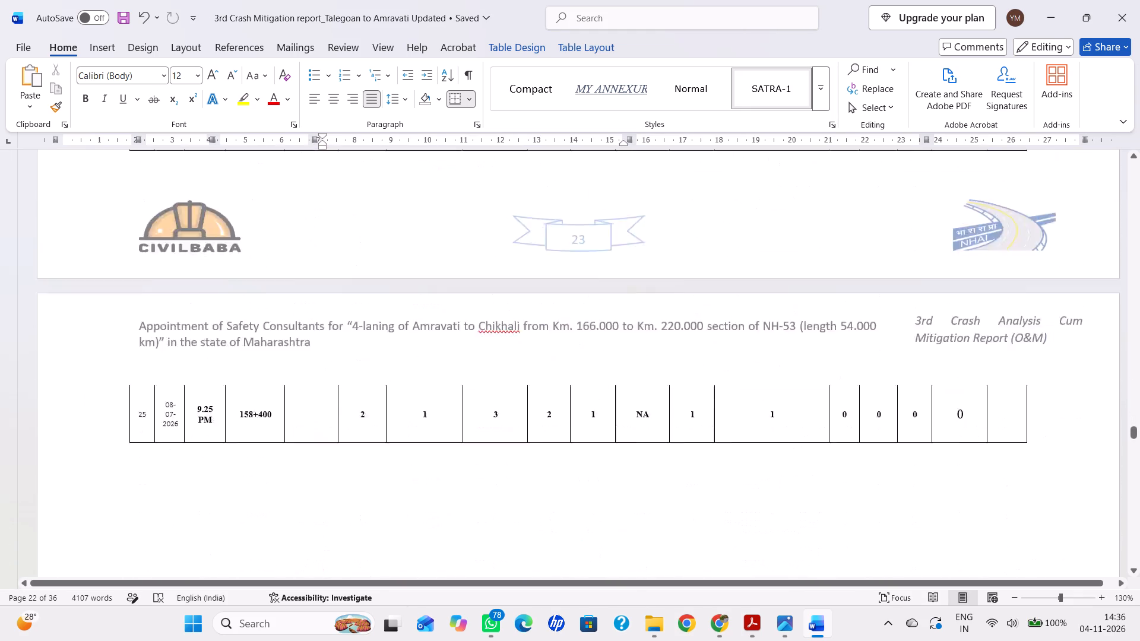
{"action": "scroll", "coordinate": [534, 372], "scroll_direction": "down", "scroll_amount": 11}
{"action": "key", "text": "ctrl+s"}
{"action": "scroll", "coordinate": [534, 372], "scroll_direction": "down", "scroll_amount": 8}
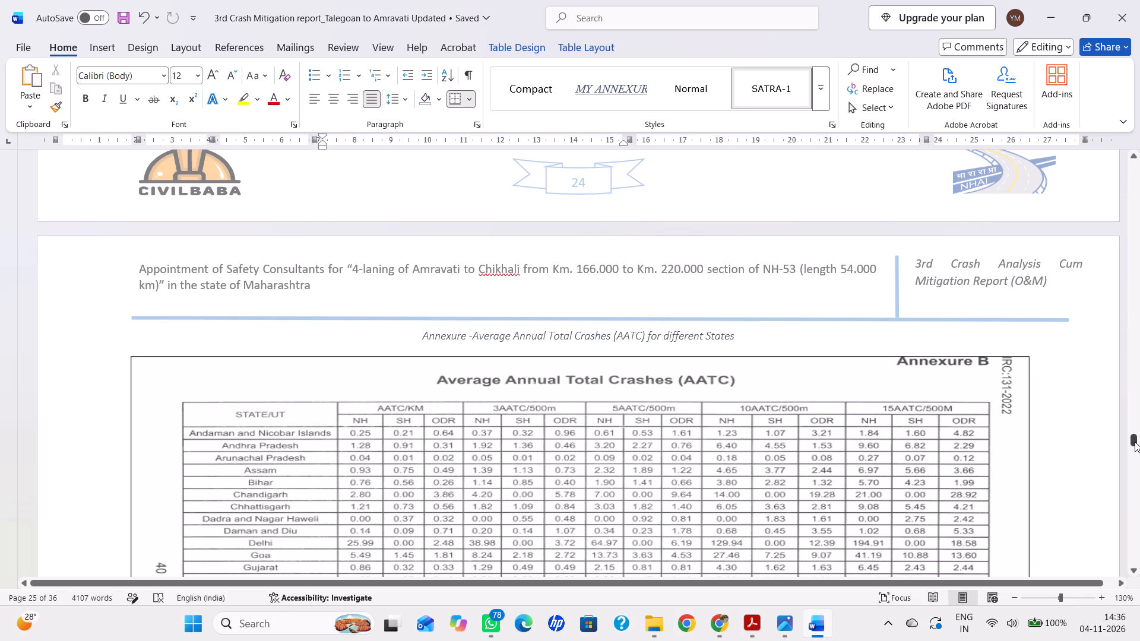
{"action": "left_click_drag", "start_coordinate": [1135, 442], "coordinate": [1139, 301]}
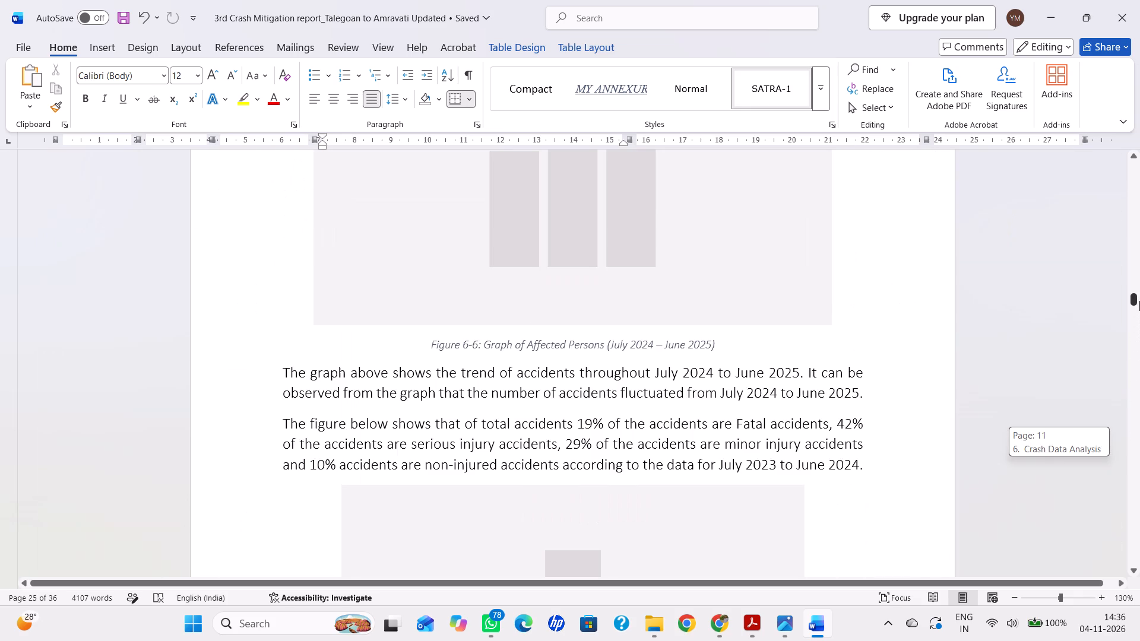
{"action": "left_click_drag", "start_coordinate": [1139, 301], "coordinate": [1139, 165]}
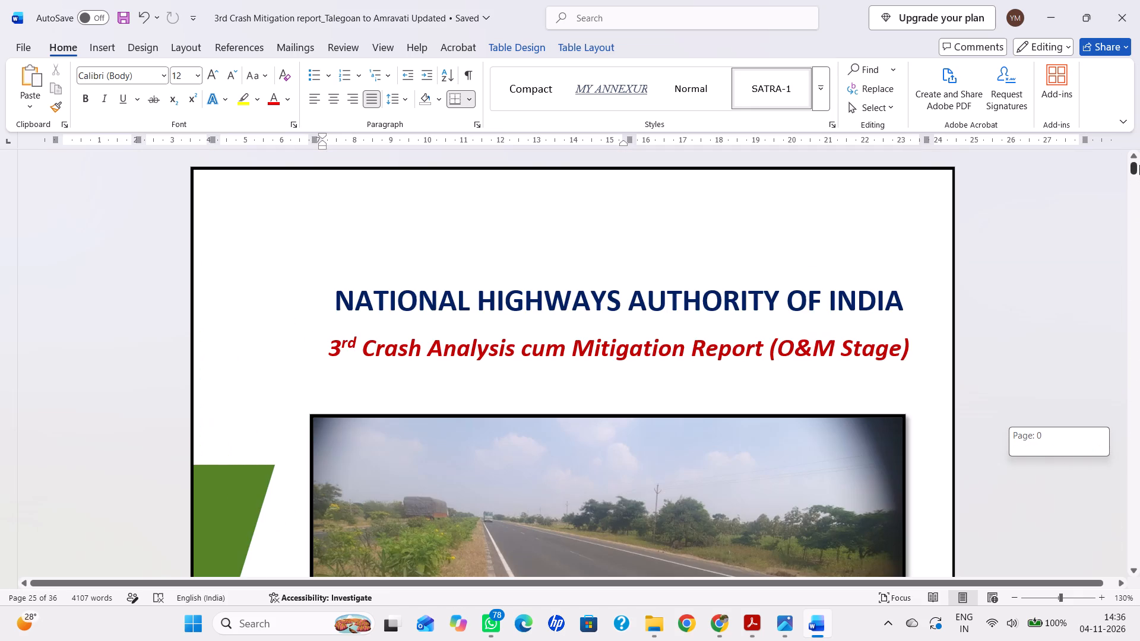
{"action": "left_click_drag", "start_coordinate": [1139, 165], "coordinate": [1139, 173]}
{"action": "scroll", "coordinate": [742, 440], "scroll_direction": "down", "scroll_amount": 4}
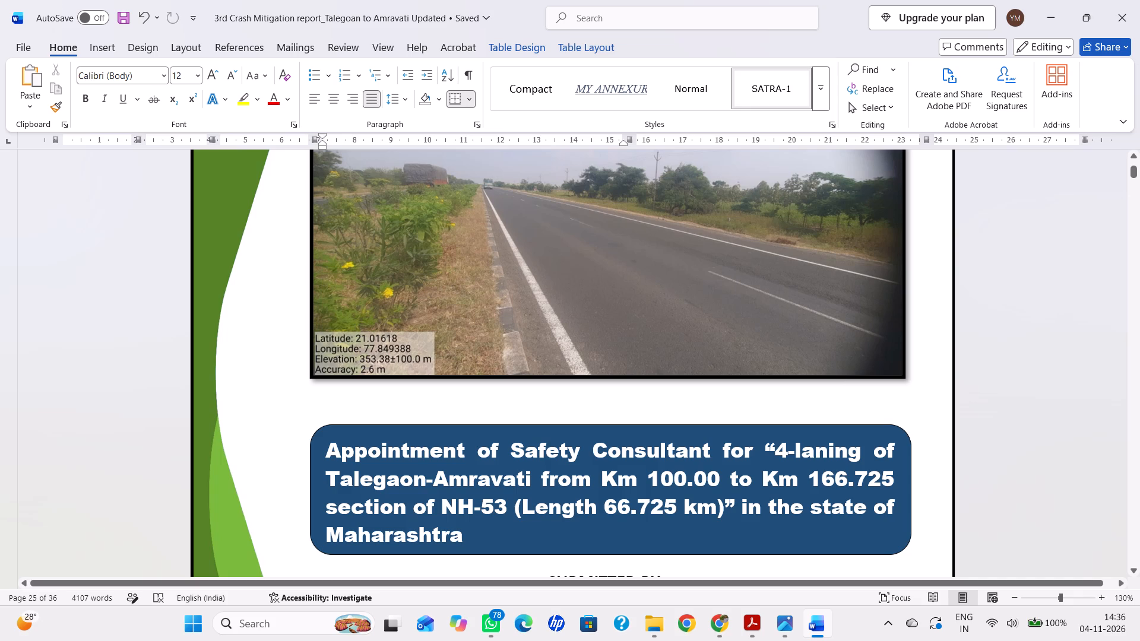
{"action": "scroll", "coordinate": [742, 440], "scroll_direction": "down", "scroll_amount": 12}
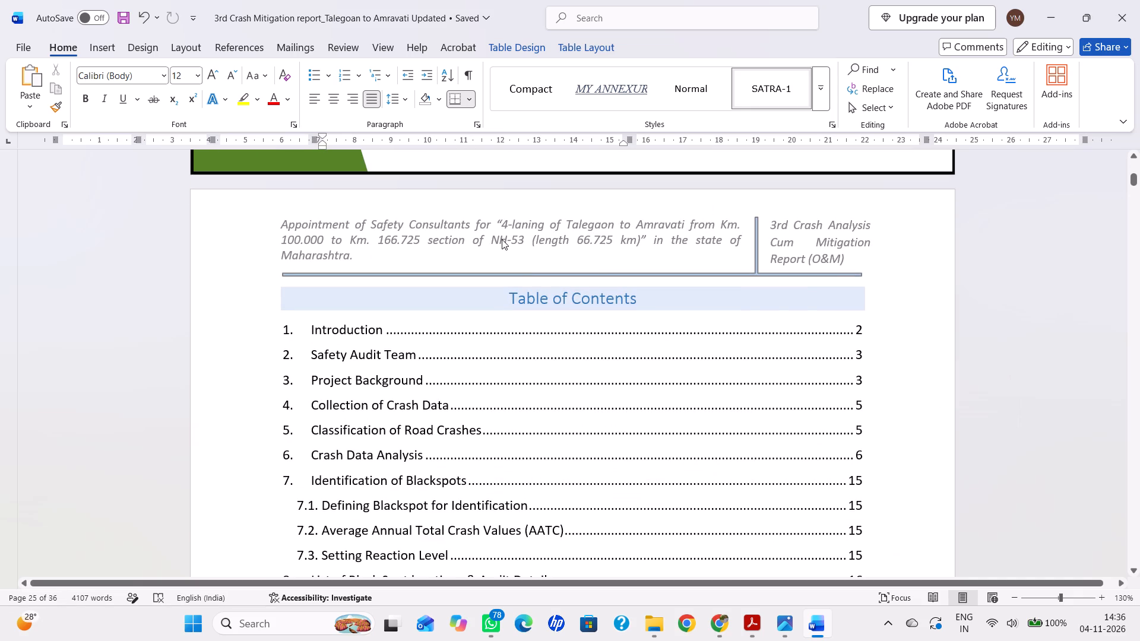
Search the report for "chik" and go to the match in the annexure page header.
{"action": "key", "text": "ctrl+f"}
{"action": "type", "text": "chikhli"}
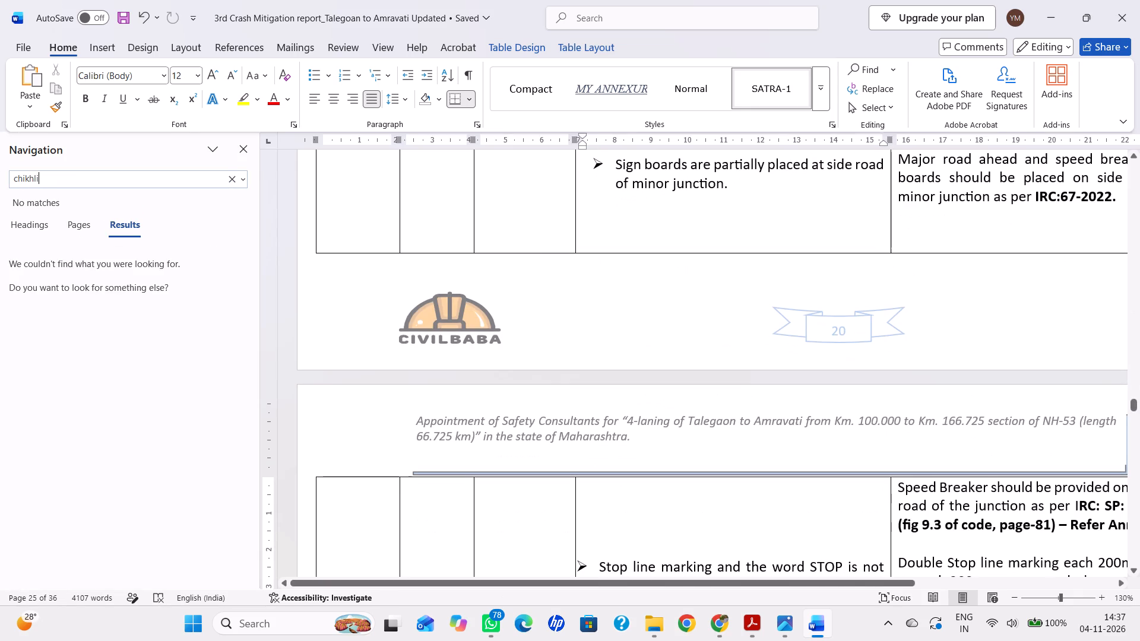
{"action": "key", "text": "BackSpace"}
{"action": "key", "text": "BackSpace"}
{"action": "key", "text": "BackSpace"}
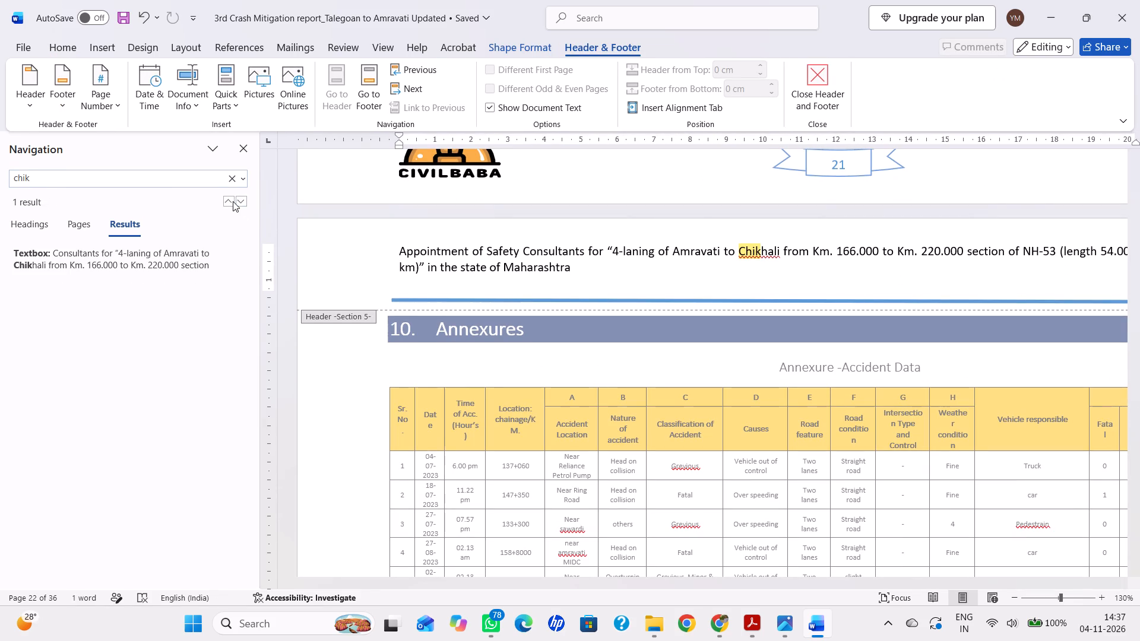
{"action": "left_click", "coordinate": [243, 198]}
{"action": "double_click", "coordinate": [243, 198]}
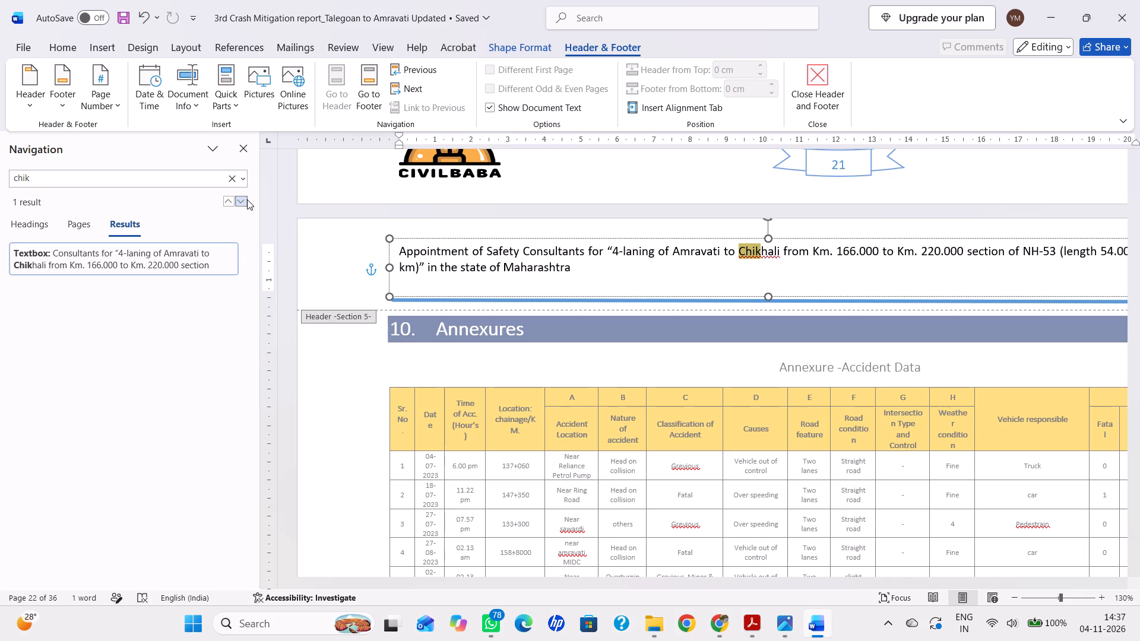
Replace the Section 5 header text with the Talegaon to Amravati title copied from the Section 4 header, and remove the blank line above it.
{"action": "scroll", "coordinate": [247, 199], "scroll_direction": "up", "scroll_amount": 20}
{"action": "scroll", "coordinate": [247, 199], "scroll_direction": "up", "scroll_amount": 1}
{"action": "scroll", "coordinate": [656, 347], "scroll_direction": "up", "scroll_amount": 7}
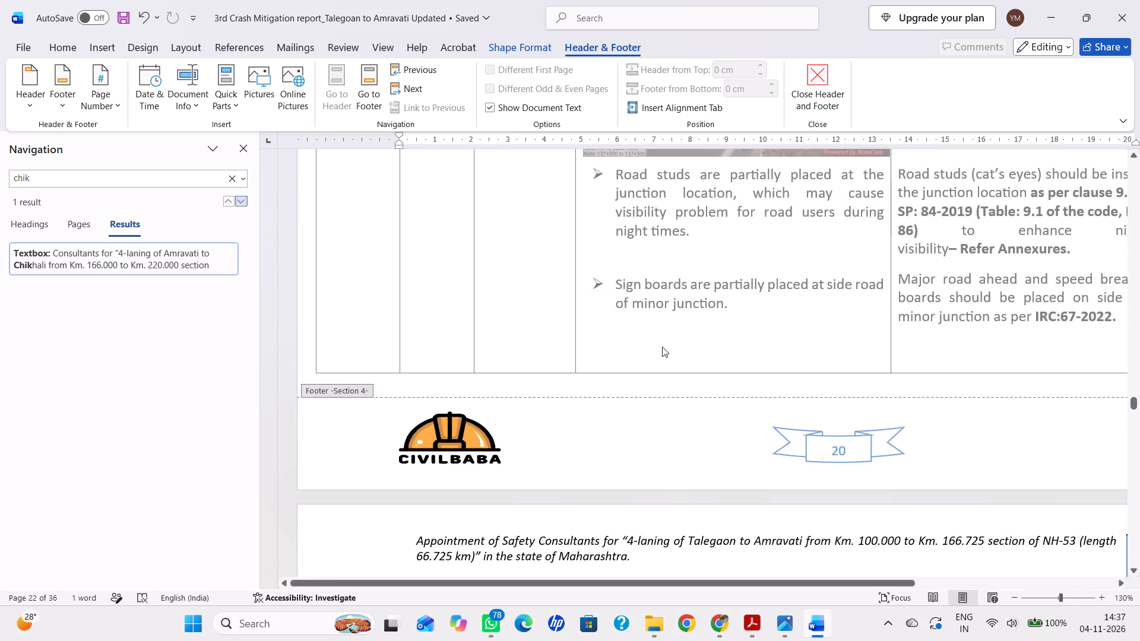
{"action": "scroll", "coordinate": [662, 347], "scroll_direction": "down", "scroll_amount": 6}
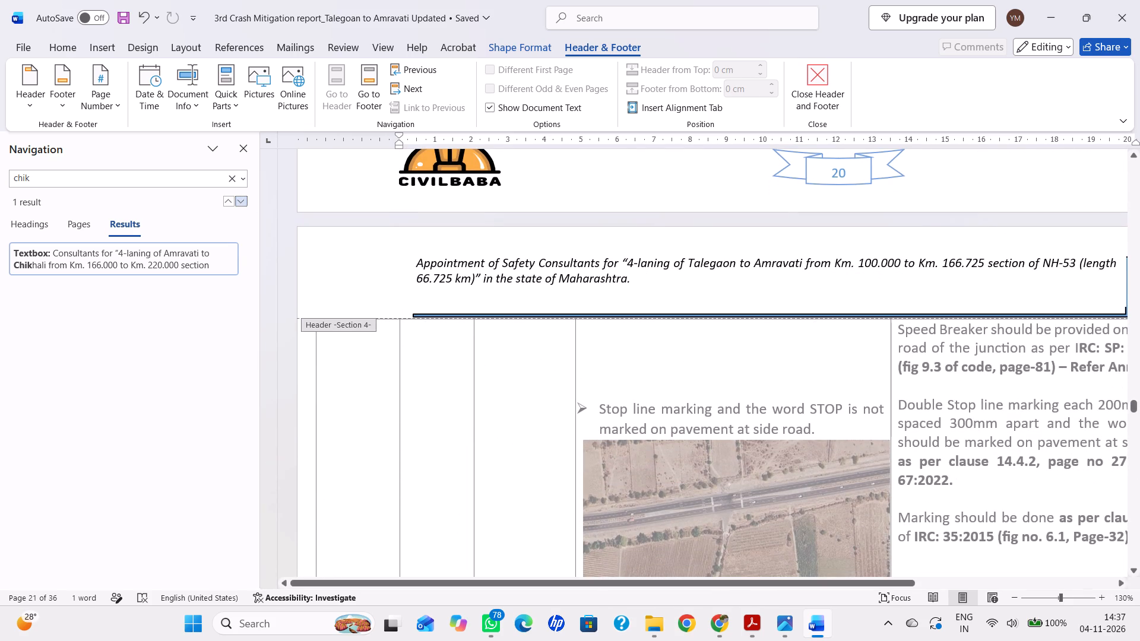
{"action": "left_click", "coordinate": [463, 274]}
{"action": "left_click", "coordinate": [435, 268]}
{"action": "key", "text": "ctrl+a"}
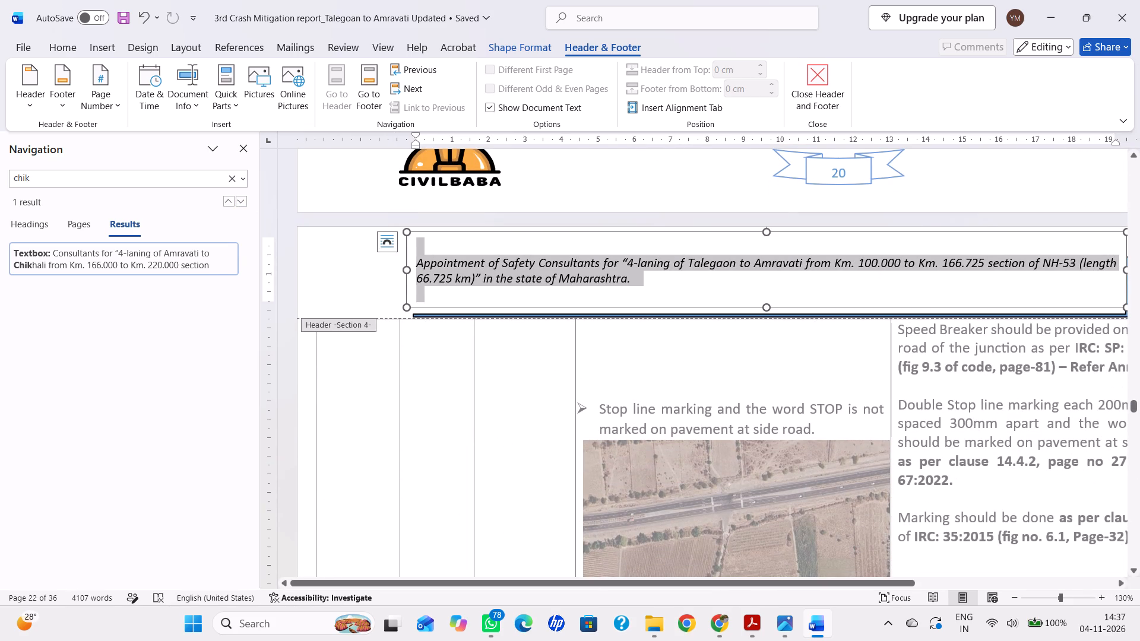
{"action": "key", "text": "ctrl+c"}
{"action": "scroll", "coordinate": [471, 284], "scroll_direction": "down", "scroll_amount": 12}
{"action": "scroll", "coordinate": [476, 284], "scroll_direction": "up", "scroll_amount": 1}
{"action": "scroll", "coordinate": [476, 284], "scroll_direction": "down", "scroll_amount": 6}
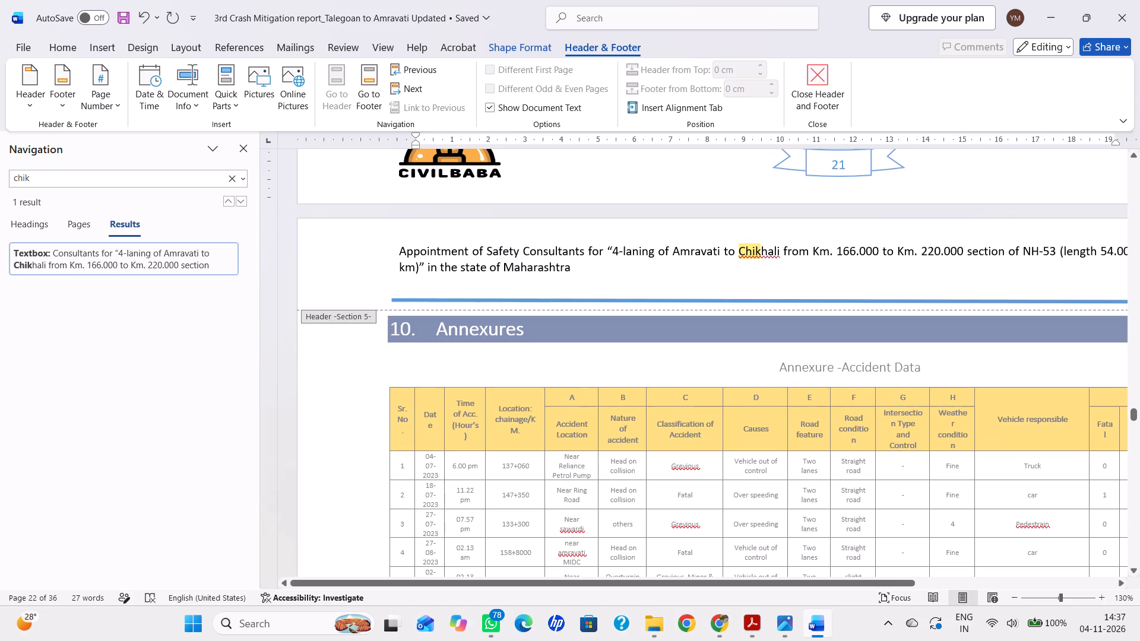
{"action": "left_click", "coordinate": [444, 243]}
{"action": "left_click", "coordinate": [436, 255]}
{"action": "key", "text": "ctrl+a"}
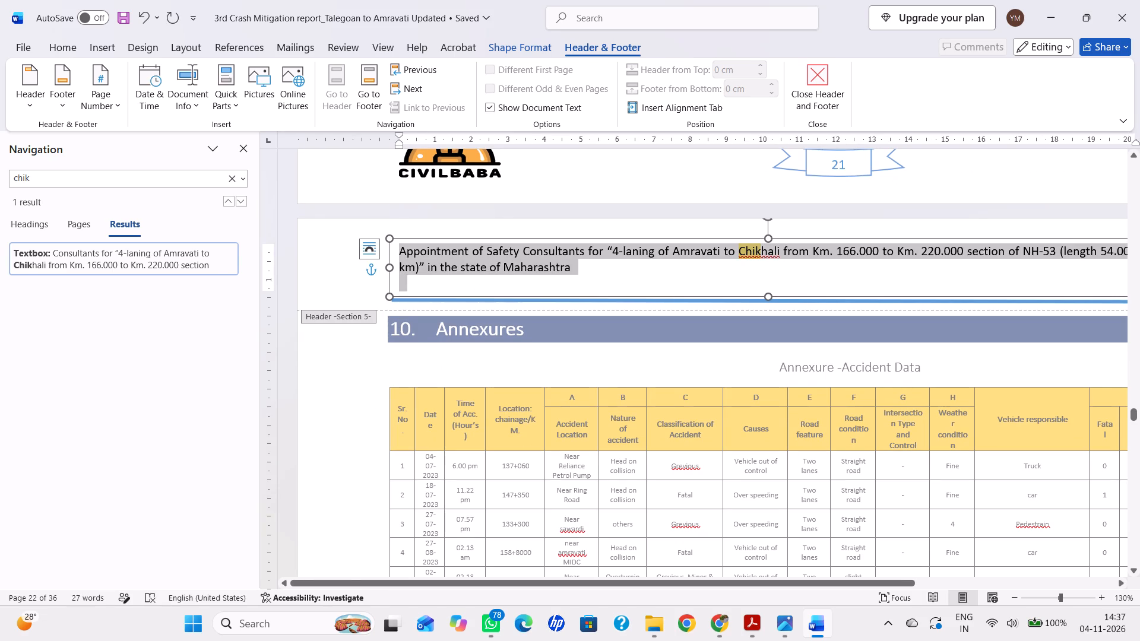
{"action": "key", "text": "ctrl+v"}
{"action": "left_click", "coordinate": [464, 255]}
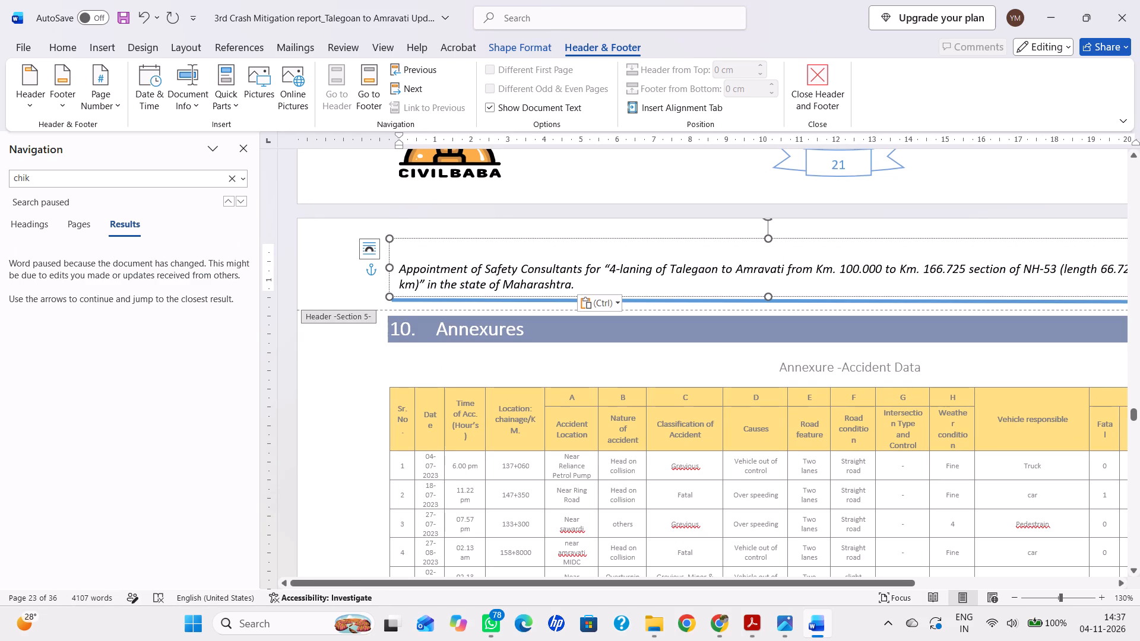
{"action": "key", "text": "BackSpace"}
{"action": "key", "text": "Delete"}
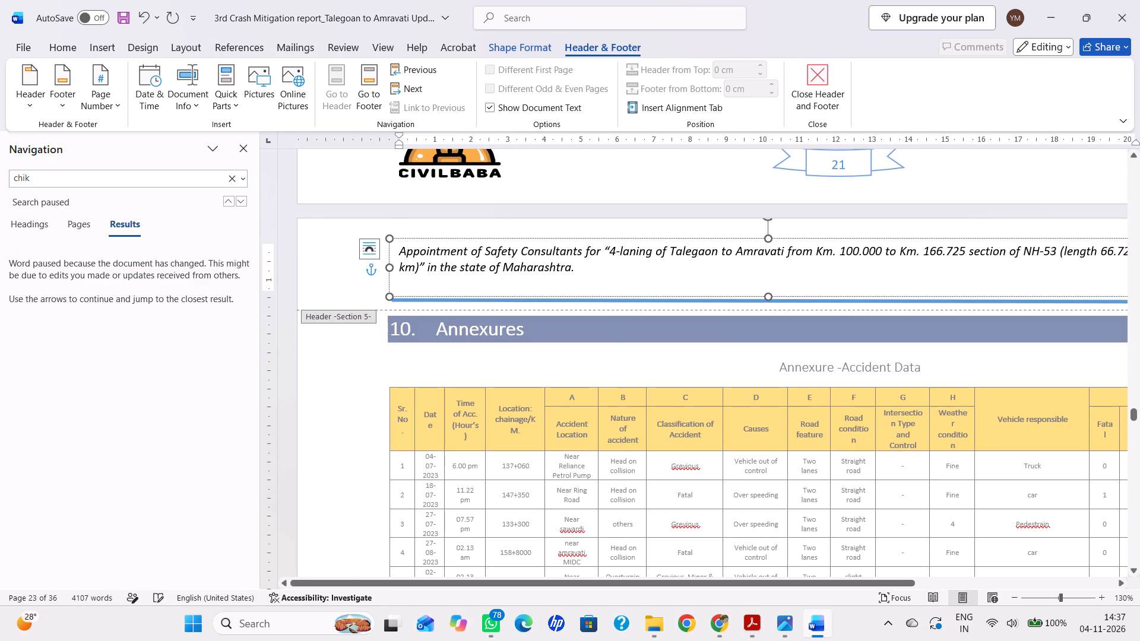
Check the Section 6 header on the Transverse Bar Marking page, return to the document body and save the report.
{"action": "left_click", "coordinate": [425, 83]}
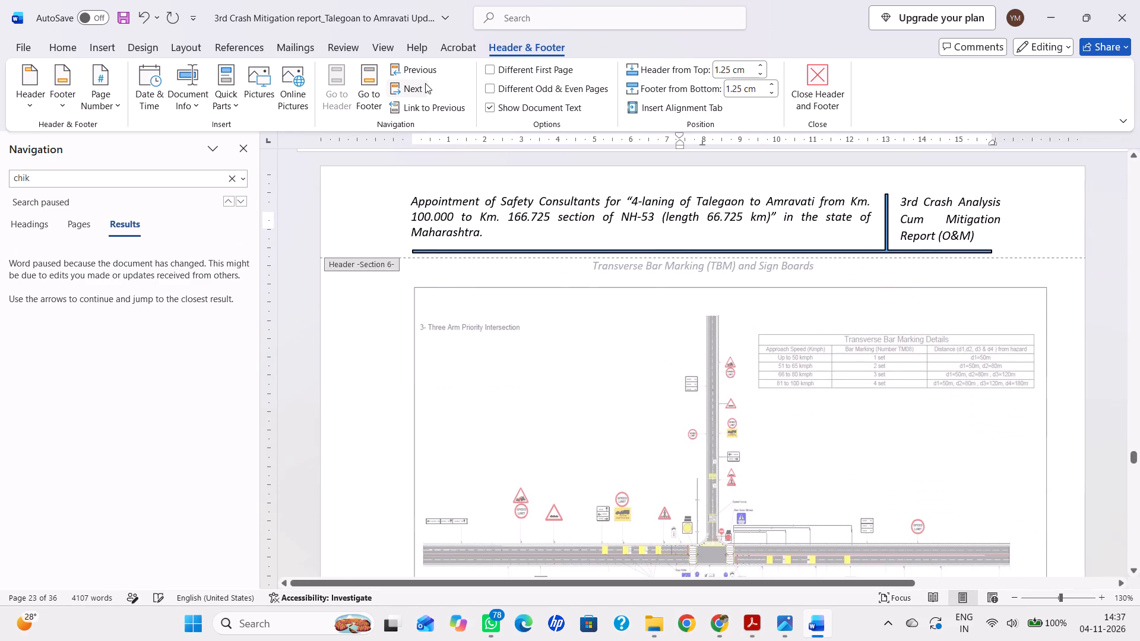
{"action": "left_click", "coordinate": [425, 83]}
{"action": "left_click", "coordinate": [425, 83]}
{"action": "left_click", "coordinate": [955, 396]}
{"action": "left_click", "coordinate": [955, 396]}
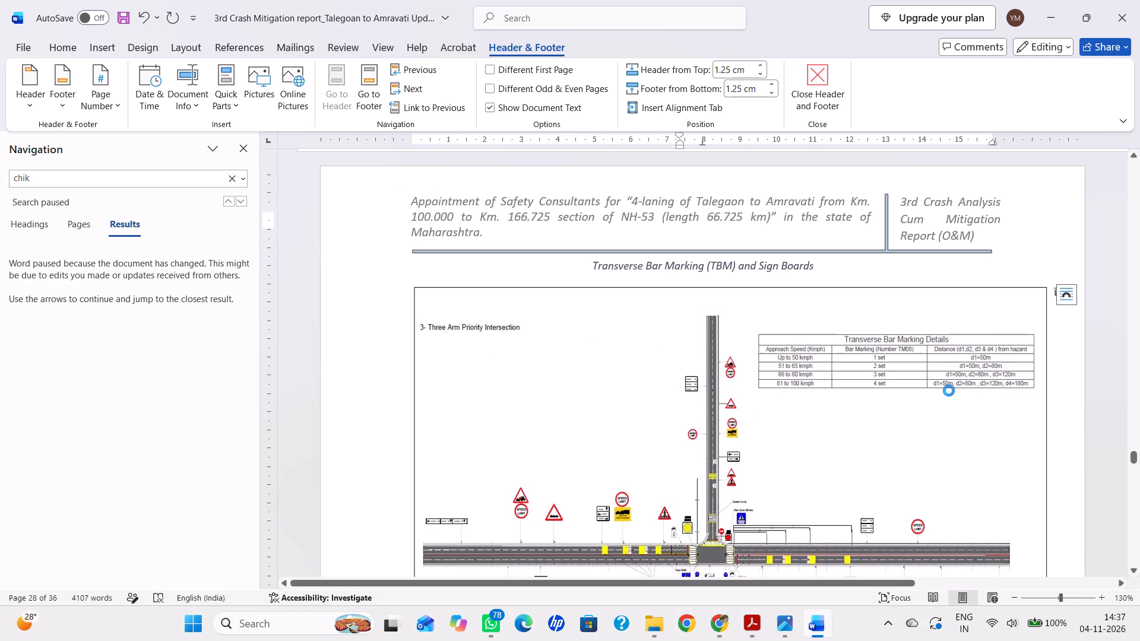
{"action": "key", "text": "ctrl+s"}
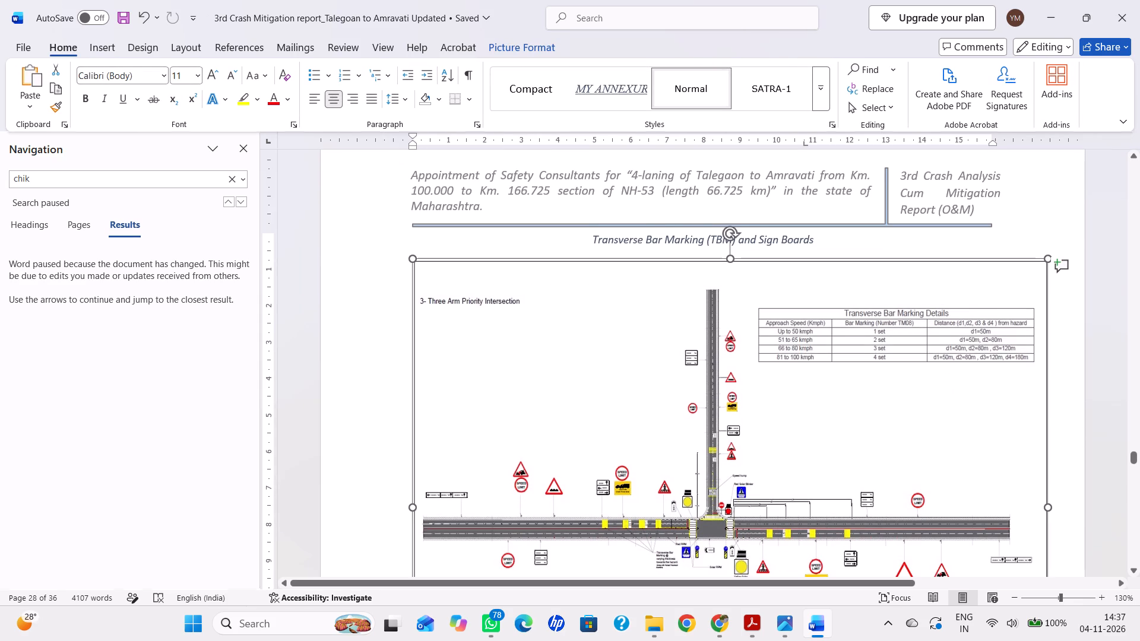
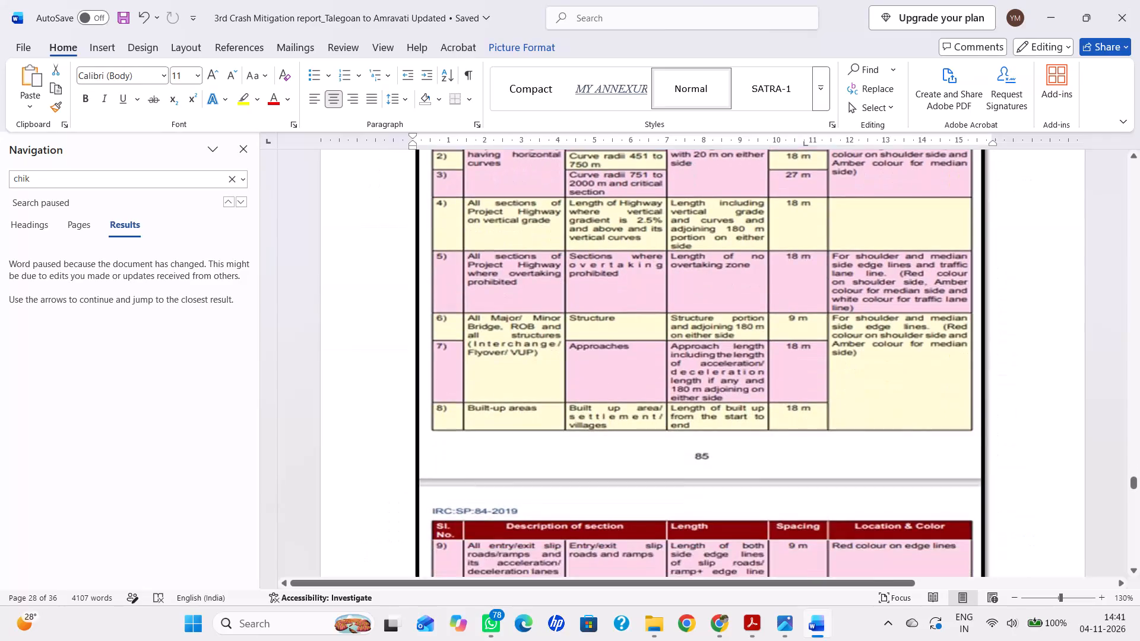
Centre the Fig. 15.33 Pedestrian Crossing sign picture on its annexure page and save the report.
{"action": "scroll", "coordinate": [917, 384], "scroll_direction": "down", "scroll_amount": 20}
{"action": "scroll", "coordinate": [917, 384], "scroll_direction": "down", "scroll_amount": 20}
{"action": "scroll", "coordinate": [917, 384], "scroll_direction": "down", "scroll_amount": 20}
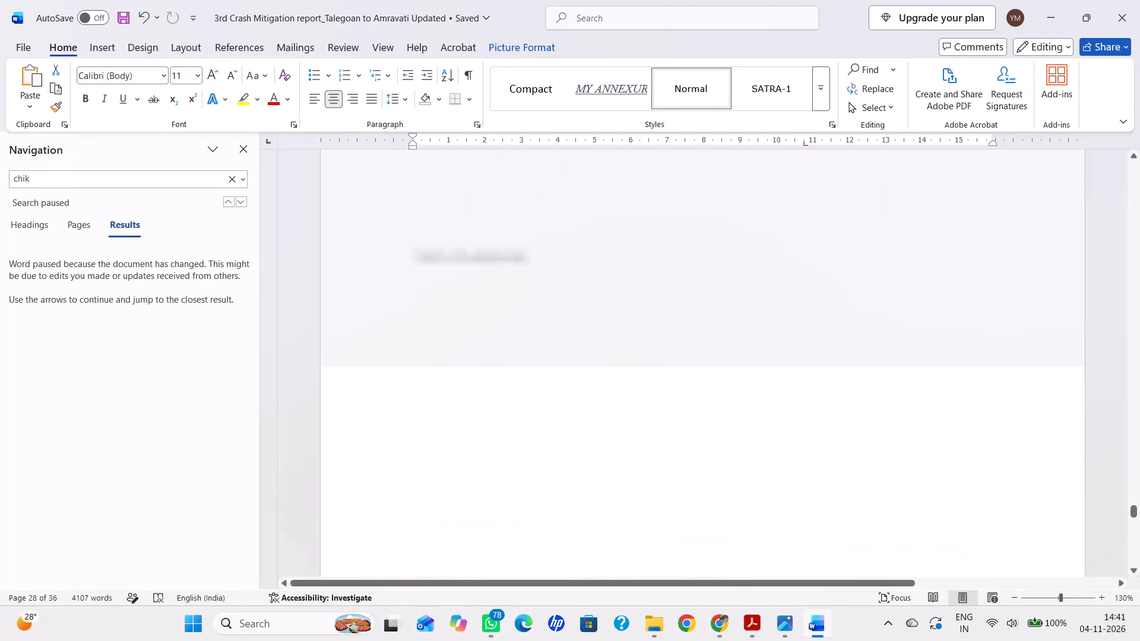
{"action": "scroll", "coordinate": [917, 384], "scroll_direction": "down", "scroll_amount": 20}
{"action": "scroll", "coordinate": [917, 384], "scroll_direction": "down", "scroll_amount": 5}
{"action": "scroll", "coordinate": [914, 372], "scroll_direction": "down", "scroll_amount": 20}
{"action": "scroll", "coordinate": [914, 372], "scroll_direction": "down", "scroll_amount": 10}
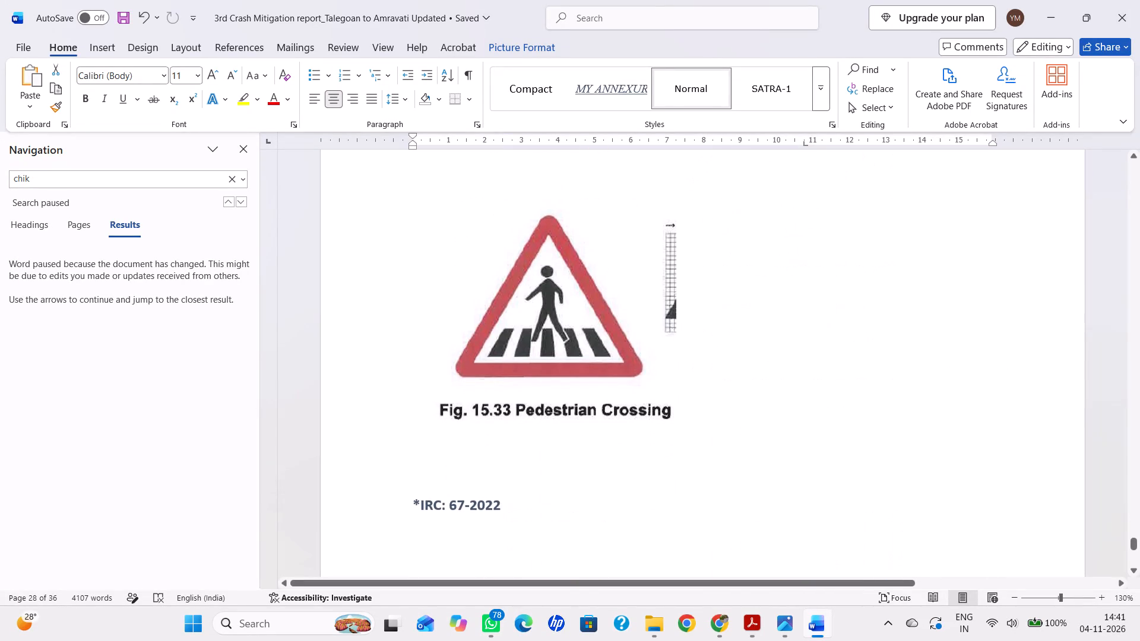
{"action": "scroll", "coordinate": [912, 366], "scroll_direction": "down", "scroll_amount": 20}
{"action": "scroll", "coordinate": [878, 360], "scroll_direction": "up", "scroll_amount": 10}
{"action": "scroll", "coordinate": [870, 358], "scroll_direction": "down", "scroll_amount": 1}
{"action": "scroll", "coordinate": [741, 331], "scroll_direction": "up", "scroll_amount": 17}
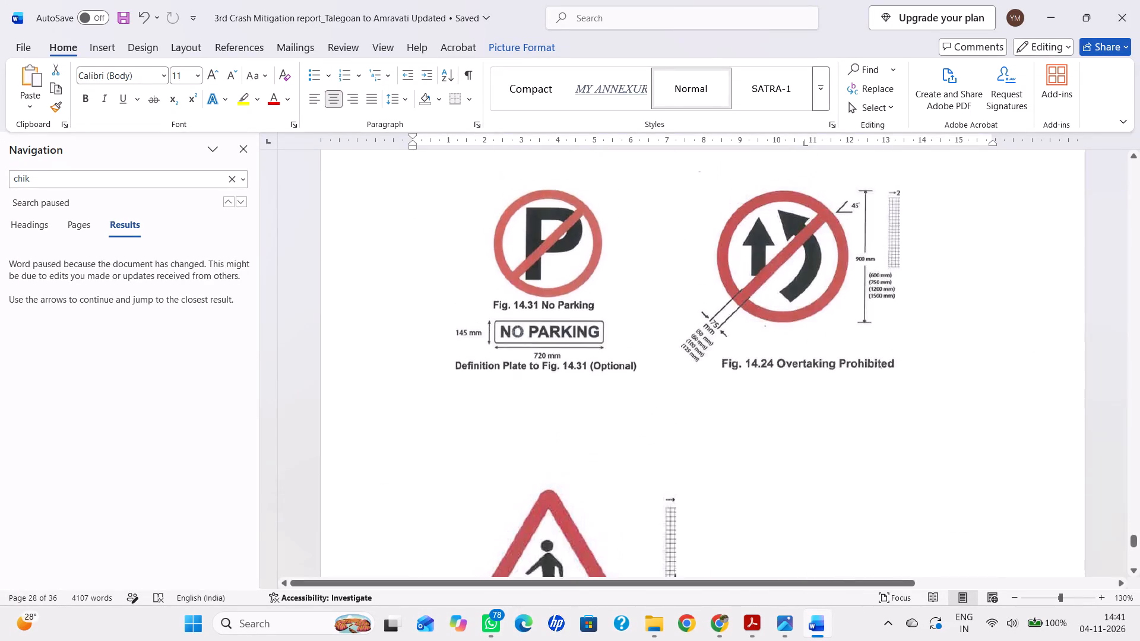
{"action": "scroll", "coordinate": [608, 363], "scroll_direction": "down", "scroll_amount": 8}
{"action": "left_click", "coordinate": [605, 366]}
{"action": "left_click", "coordinate": [664, 301]}
{"action": "scroll", "coordinate": [664, 301], "scroll_direction": "up", "scroll_amount": 6}
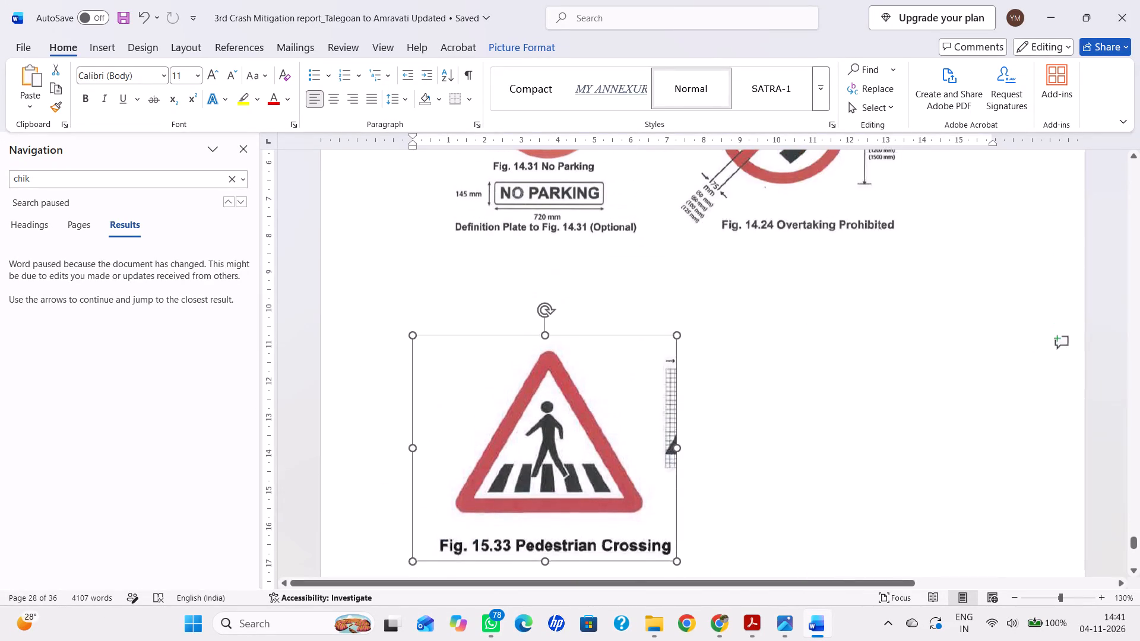
{"action": "scroll", "coordinate": [664, 301], "scroll_direction": "up", "scroll_amount": 1}
{"action": "left_click", "coordinate": [334, 96]}
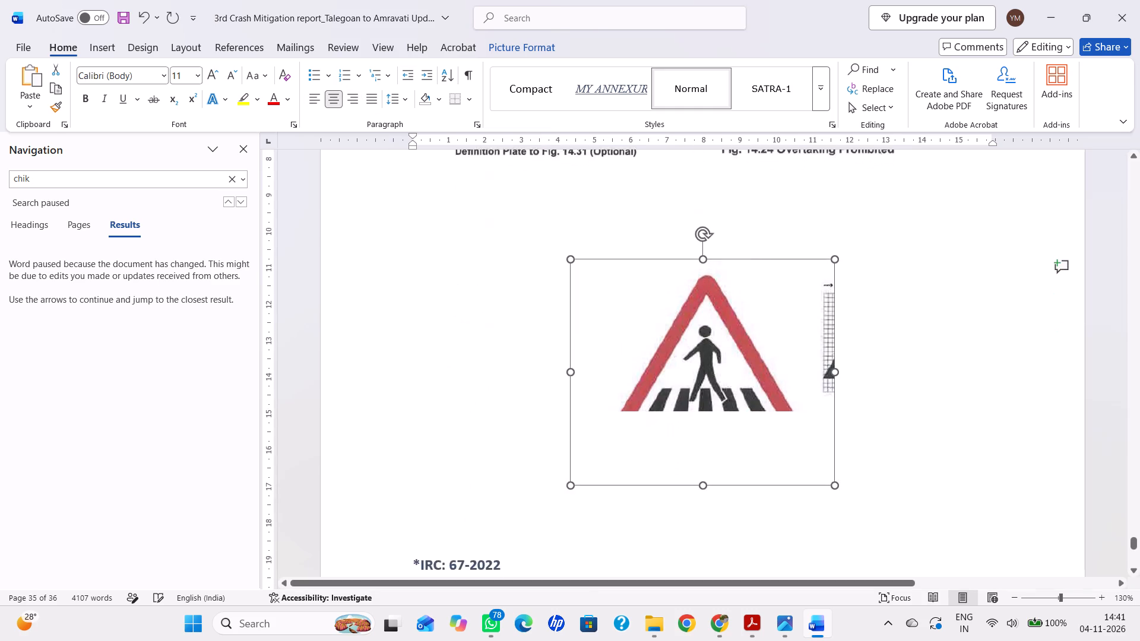
{"action": "scroll", "coordinate": [992, 524], "scroll_direction": "down", "scroll_amount": 6}
{"action": "key", "text": "ctrl+s"}
{"action": "key", "text": "ctrl+s"}
{"action": "scroll", "coordinate": [929, 507], "scroll_direction": "down", "scroll_amount": 20}
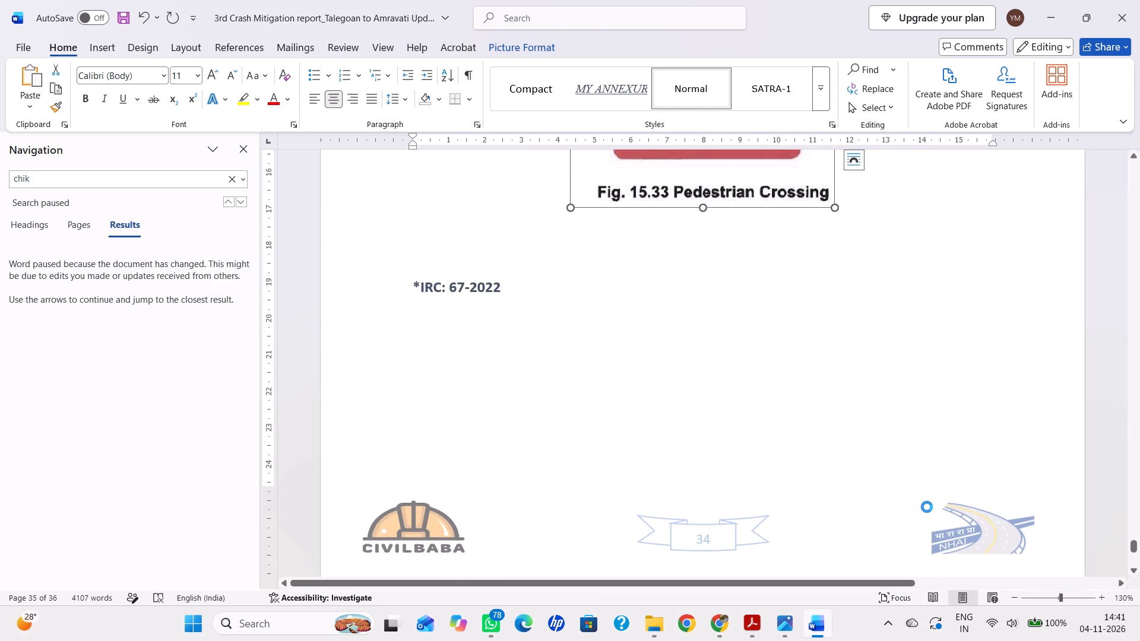
{"action": "scroll", "coordinate": [927, 507], "scroll_direction": "down", "scroll_amount": 14}
{"action": "scroll", "coordinate": [926, 507], "scroll_direction": "up", "scroll_amount": 1}
{"action": "scroll", "coordinate": [926, 507], "scroll_direction": "down", "scroll_amount": 11}
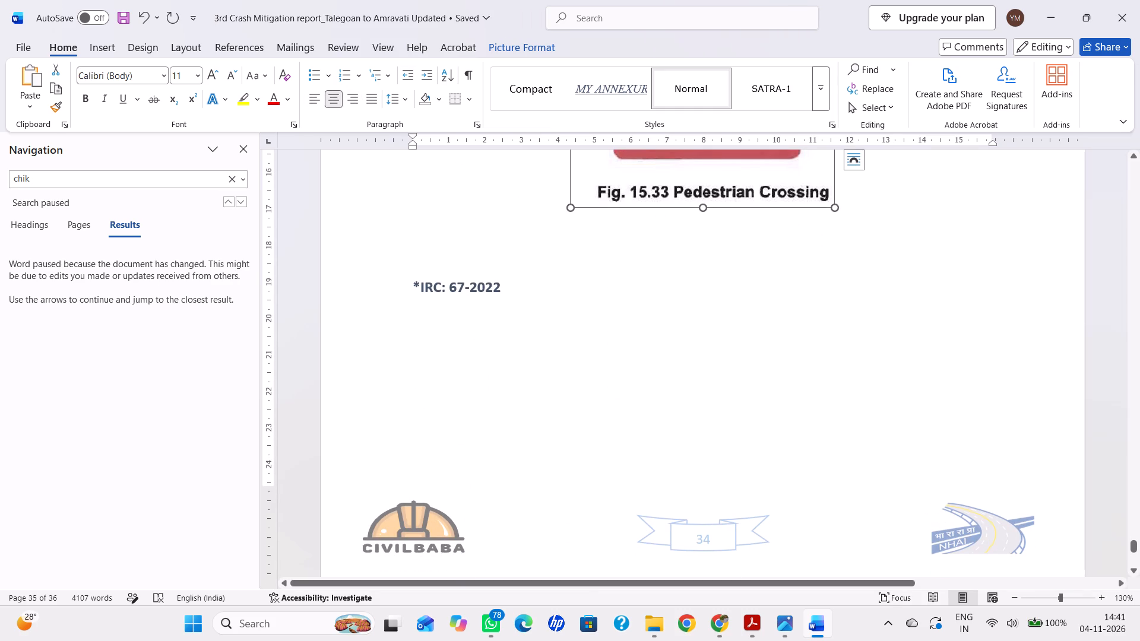
{"action": "scroll", "coordinate": [524, 461], "scroll_direction": "down", "scroll_amount": 20}
{"action": "scroll", "coordinate": [524, 461], "scroll_direction": "down", "scroll_amount": 6}
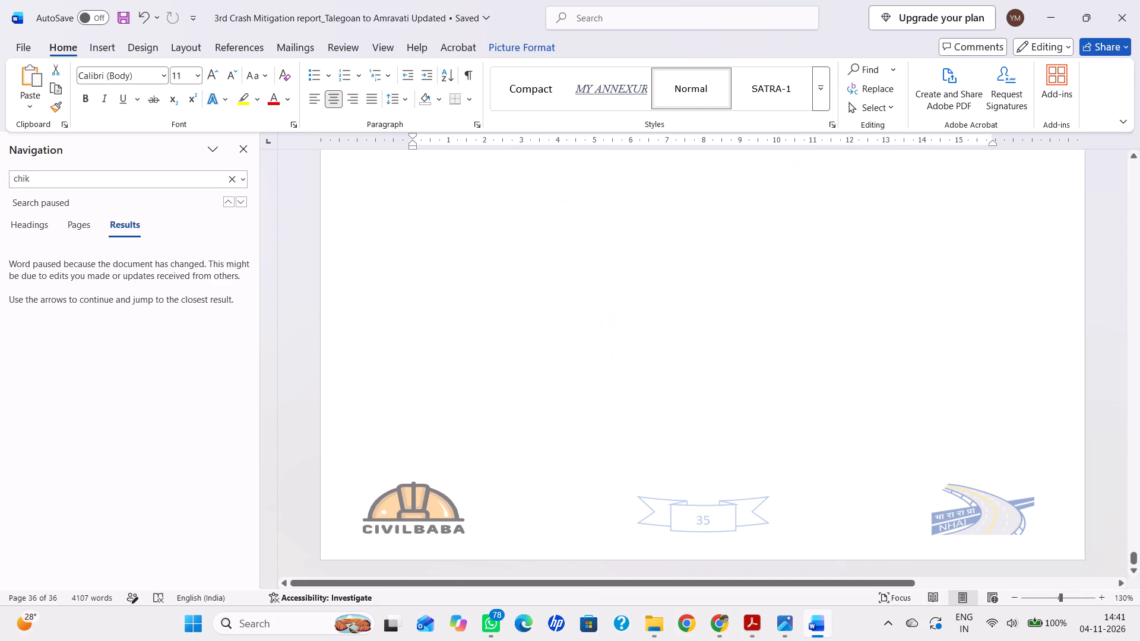
{"action": "key", "text": "ctrl+s"}
{"action": "scroll", "coordinate": [539, 472], "scroll_direction": "up", "scroll_amount": 4}
Update the entire Table of Contents, including its headings and page numbers.
{"action": "left_click_drag", "start_coordinate": [1134, 556], "coordinate": [1138, 169]}
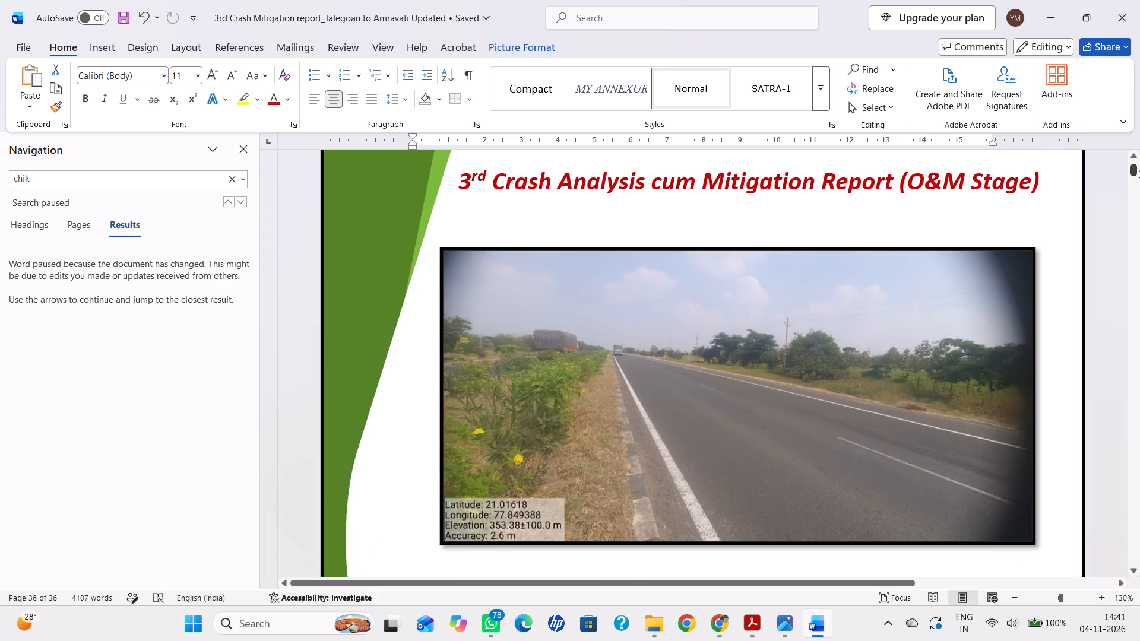
{"action": "scroll", "coordinate": [1106, 275], "scroll_direction": "down", "scroll_amount": 17}
{"action": "scroll", "coordinate": [910, 341], "scroll_direction": "down", "scroll_amount": 7}
{"action": "scroll", "coordinate": [679, 332], "scroll_direction": "up", "scroll_amount": 7}
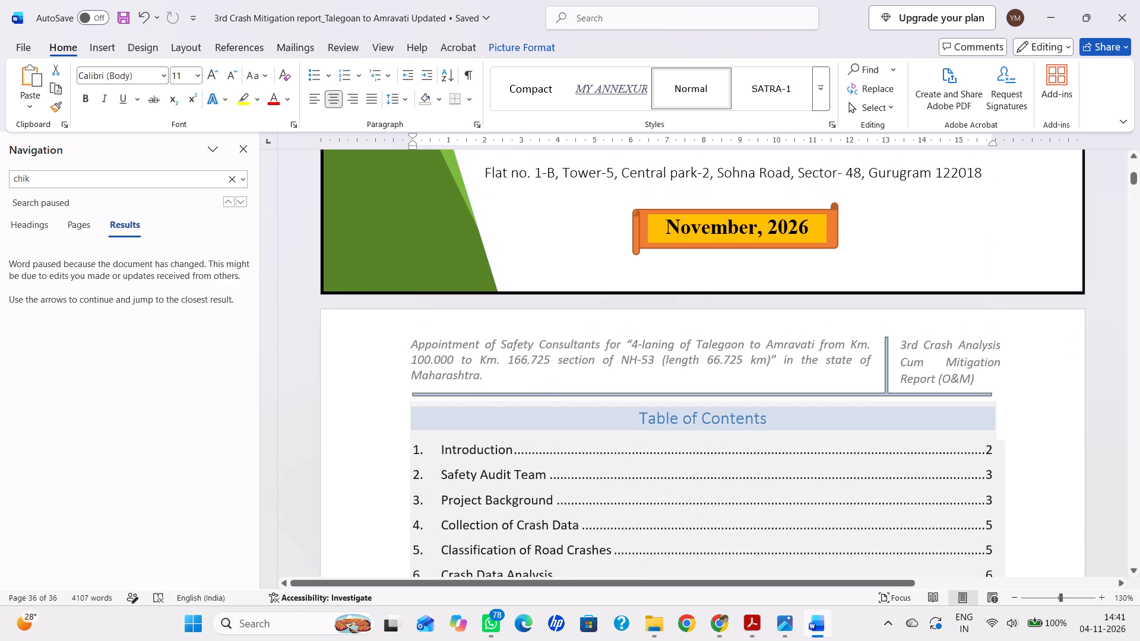
{"action": "left_click", "coordinate": [461, 462]}
{"action": "left_click", "coordinate": [479, 394]}
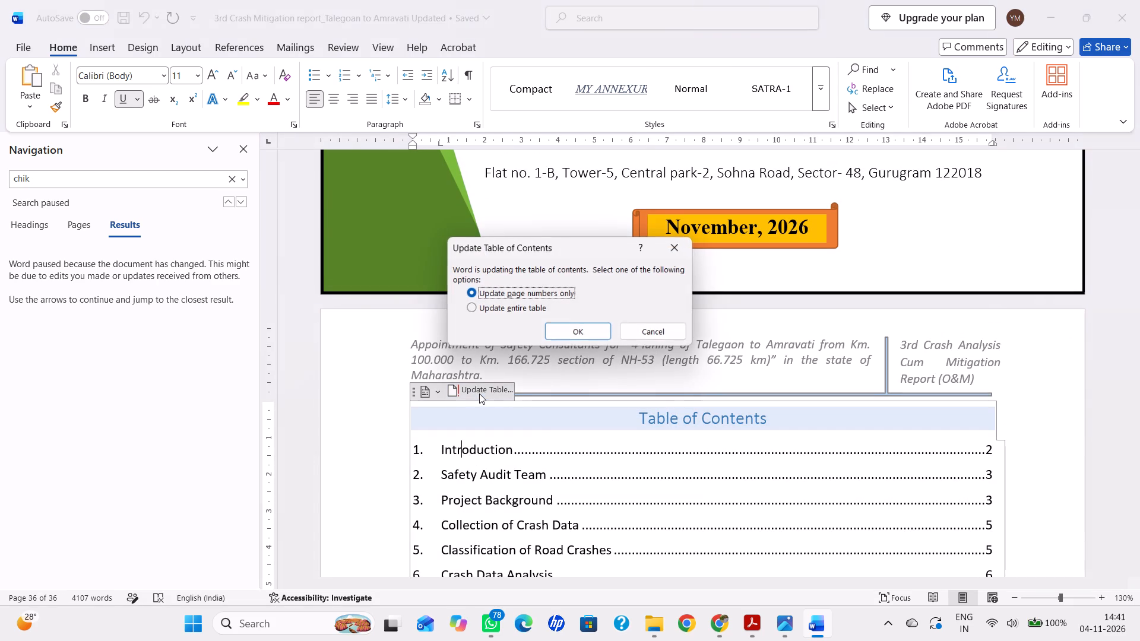
{"action": "left_click", "coordinate": [510, 310]}
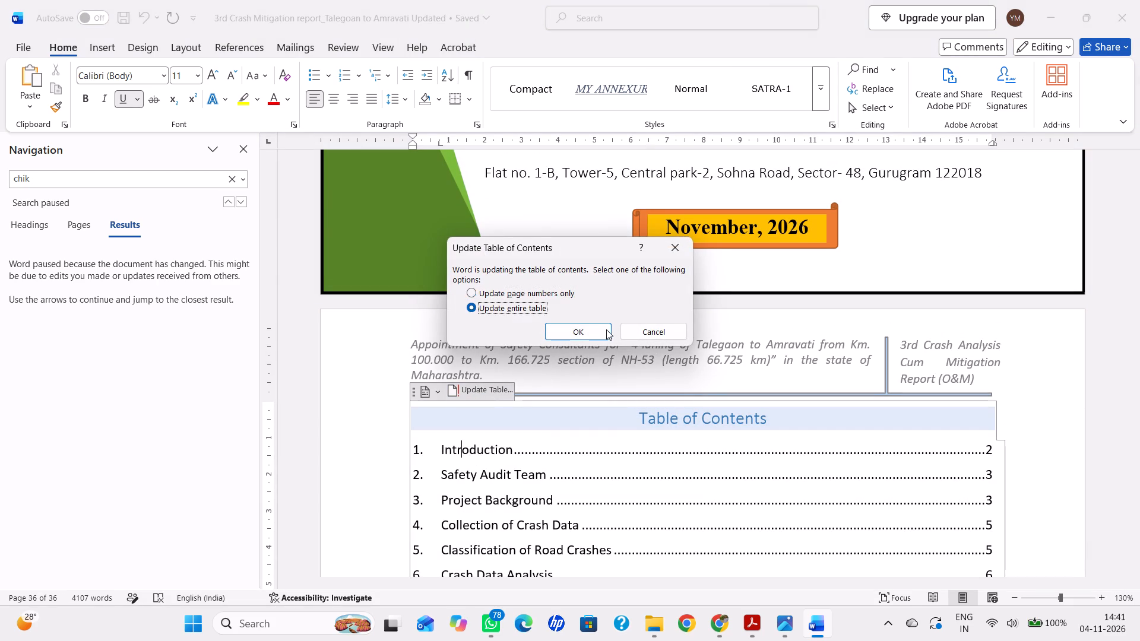
{"action": "left_click", "coordinate": [606, 330]}
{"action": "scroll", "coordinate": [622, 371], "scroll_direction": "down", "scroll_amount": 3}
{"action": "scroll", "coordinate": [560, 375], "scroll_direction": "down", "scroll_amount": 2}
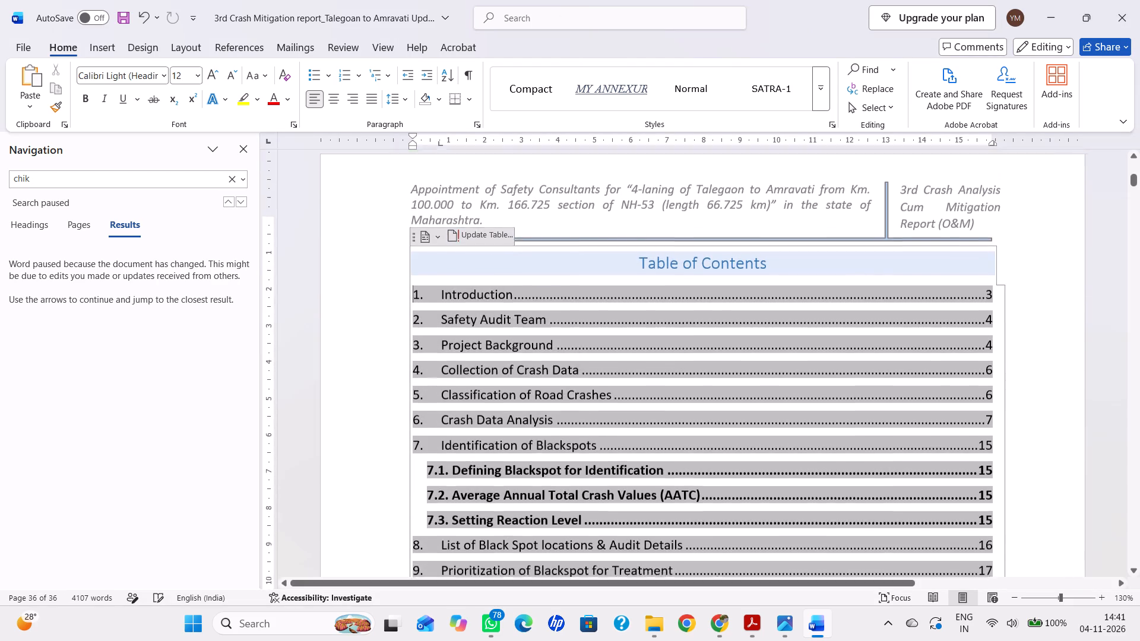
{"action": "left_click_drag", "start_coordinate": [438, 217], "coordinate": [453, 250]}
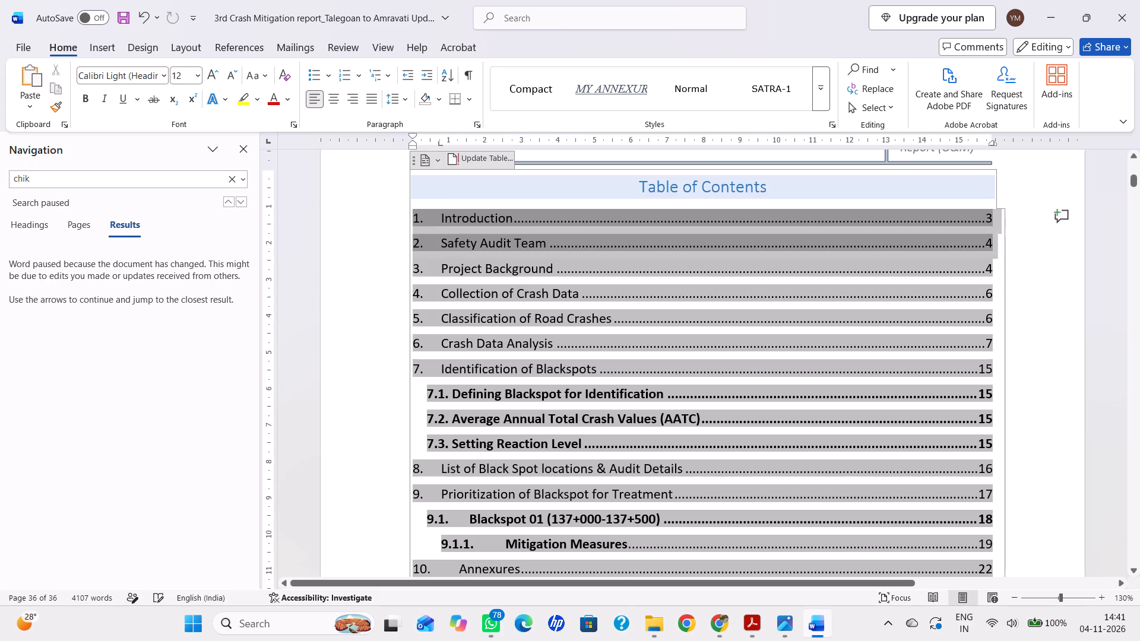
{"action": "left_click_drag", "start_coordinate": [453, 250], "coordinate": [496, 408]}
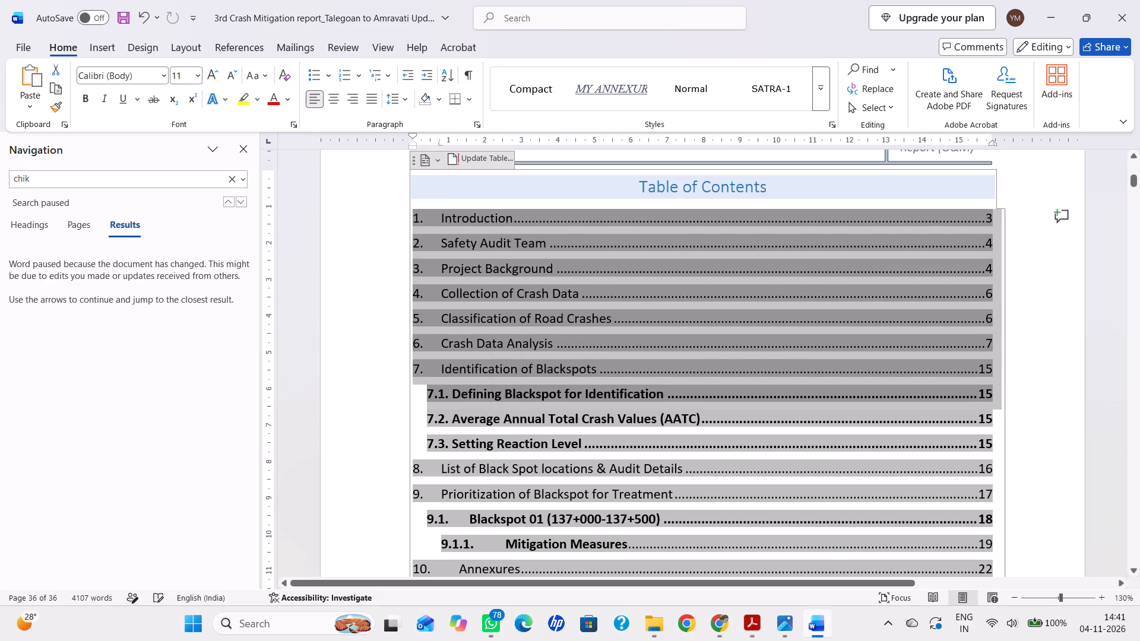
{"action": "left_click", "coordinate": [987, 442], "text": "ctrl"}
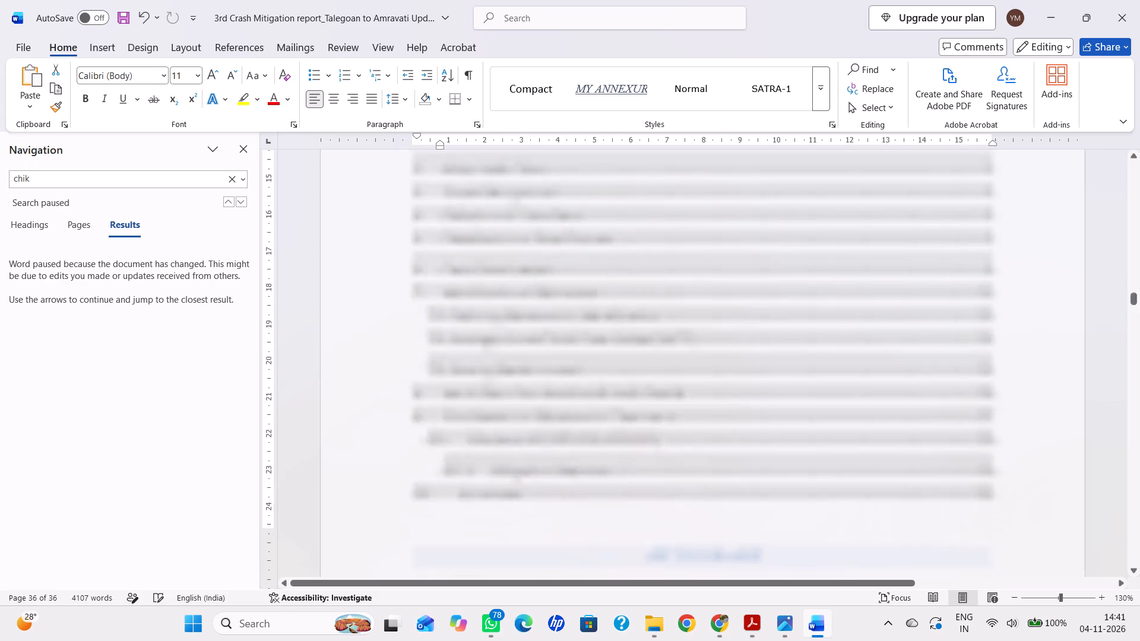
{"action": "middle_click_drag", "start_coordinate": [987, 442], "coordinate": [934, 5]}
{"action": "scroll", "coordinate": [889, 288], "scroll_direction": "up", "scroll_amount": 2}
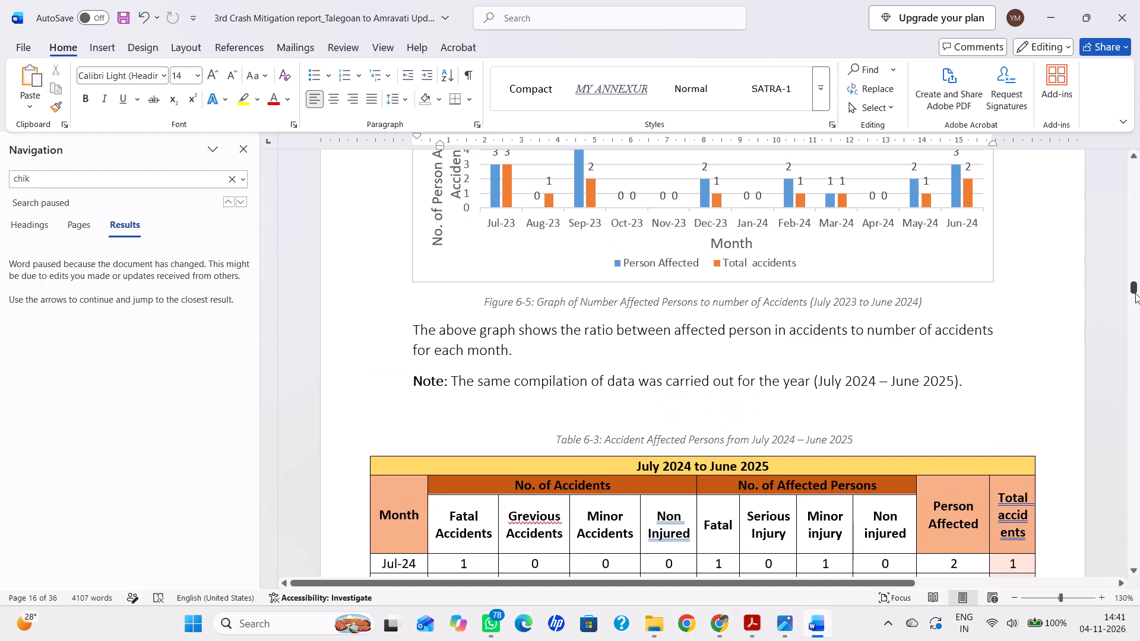
Remove the bold formatting from all Table of Contents entries, from Introduction through Annexures.
{"action": "left_click_drag", "start_coordinate": [1135, 293], "coordinate": [1123, 167]}
{"action": "scroll", "coordinate": [700, 449], "scroll_direction": "down", "scroll_amount": 18}
{"action": "scroll", "coordinate": [686, 449], "scroll_direction": "up", "scroll_amount": 1}
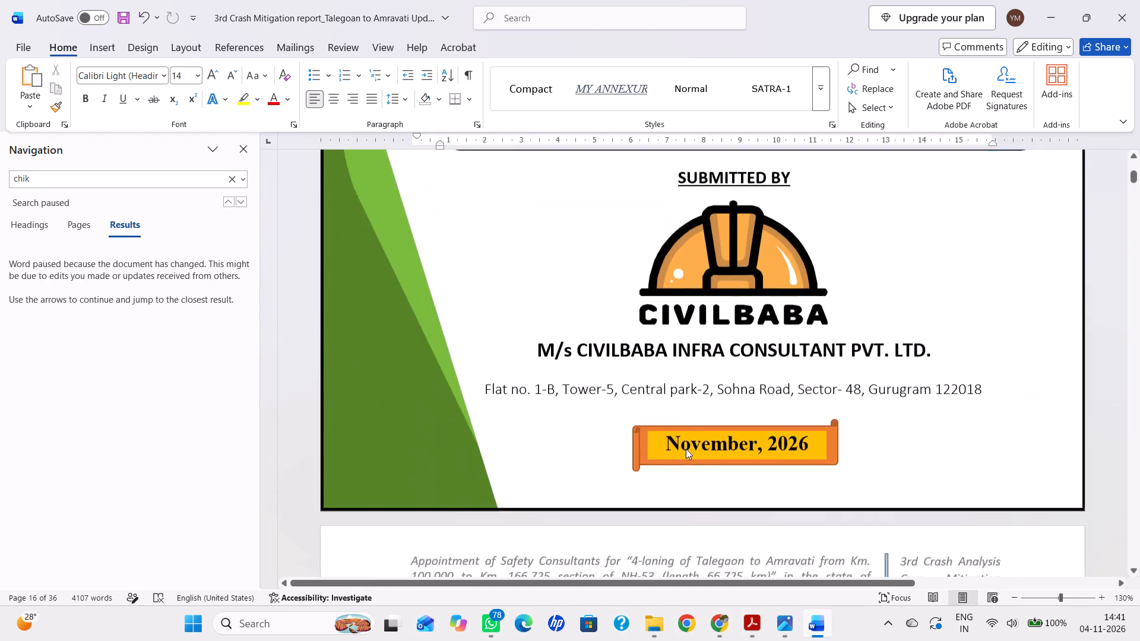
{"action": "scroll", "coordinate": [600, 397], "scroll_direction": "down", "scroll_amount": 8}
{"action": "scroll", "coordinate": [541, 380], "scroll_direction": "up", "scroll_amount": 1}
{"action": "left_click_drag", "start_coordinate": [444, 285], "coordinate": [444, 287]}
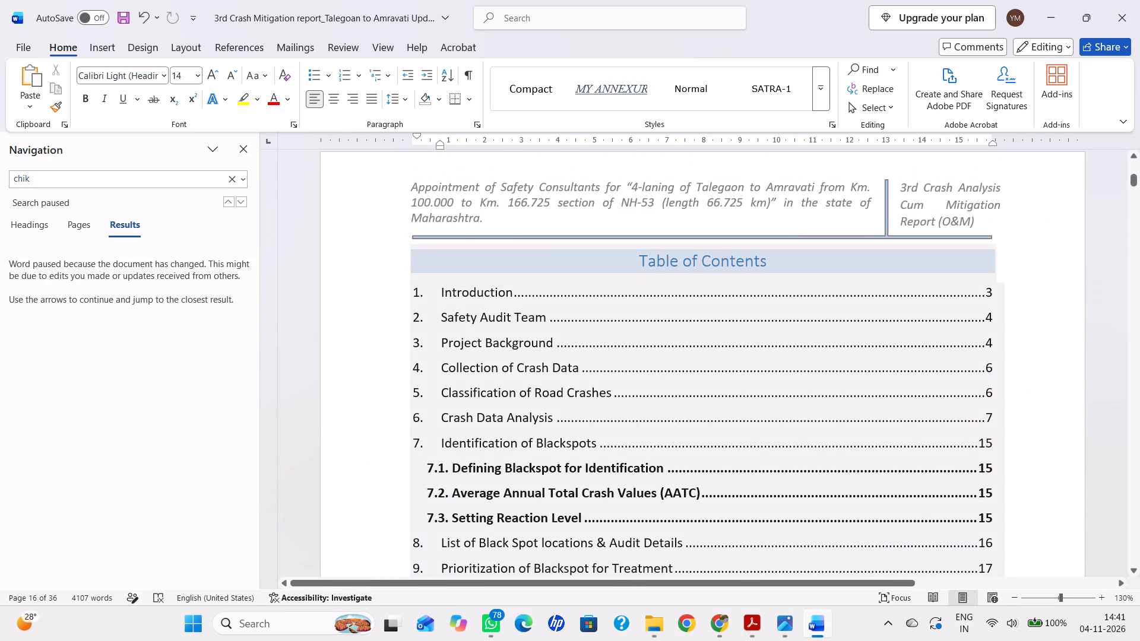
{"action": "left_click_drag", "start_coordinate": [444, 287], "coordinate": [592, 439]}
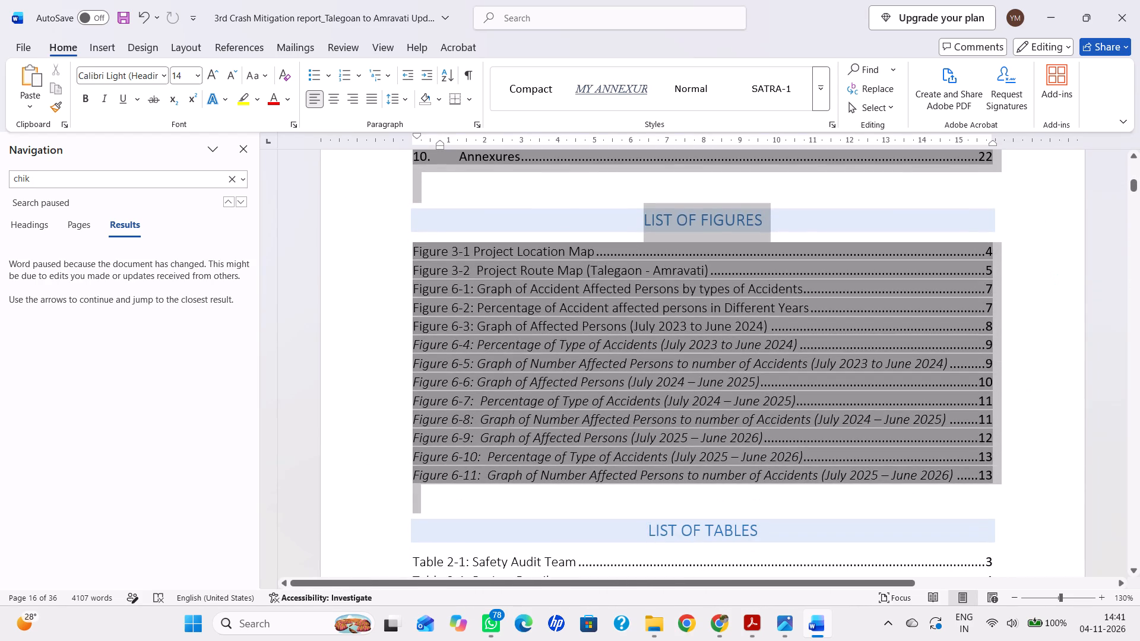
{"action": "left_click_drag", "start_coordinate": [592, 439], "coordinate": [596, 156]}
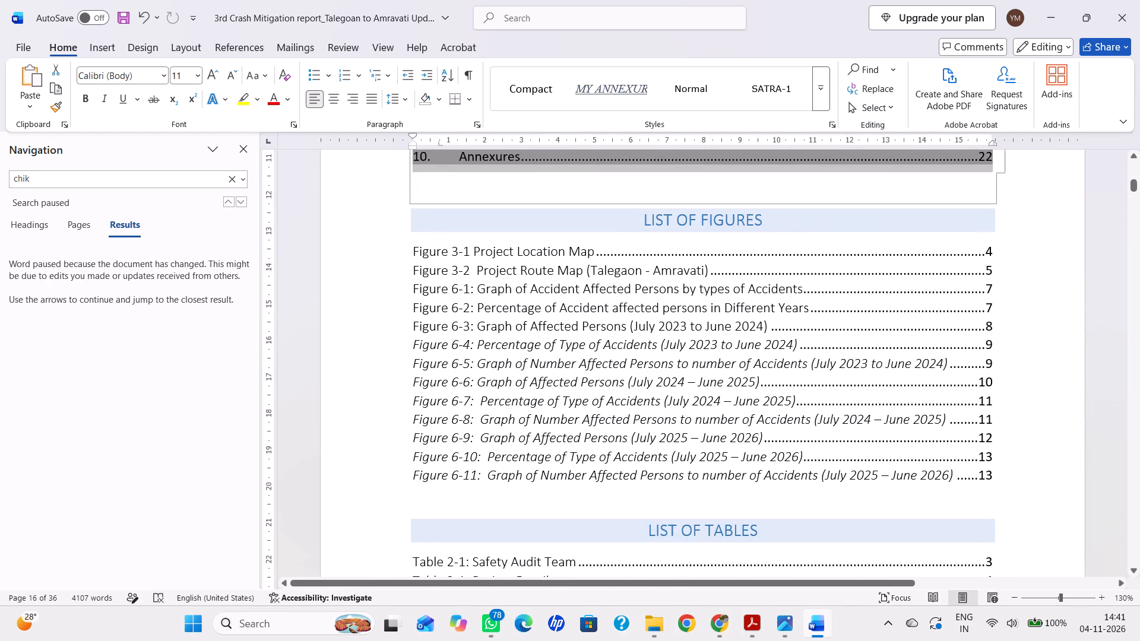
{"action": "key", "text": "ctrl+b"}
{"action": "key", "text": "ctrl+b"}
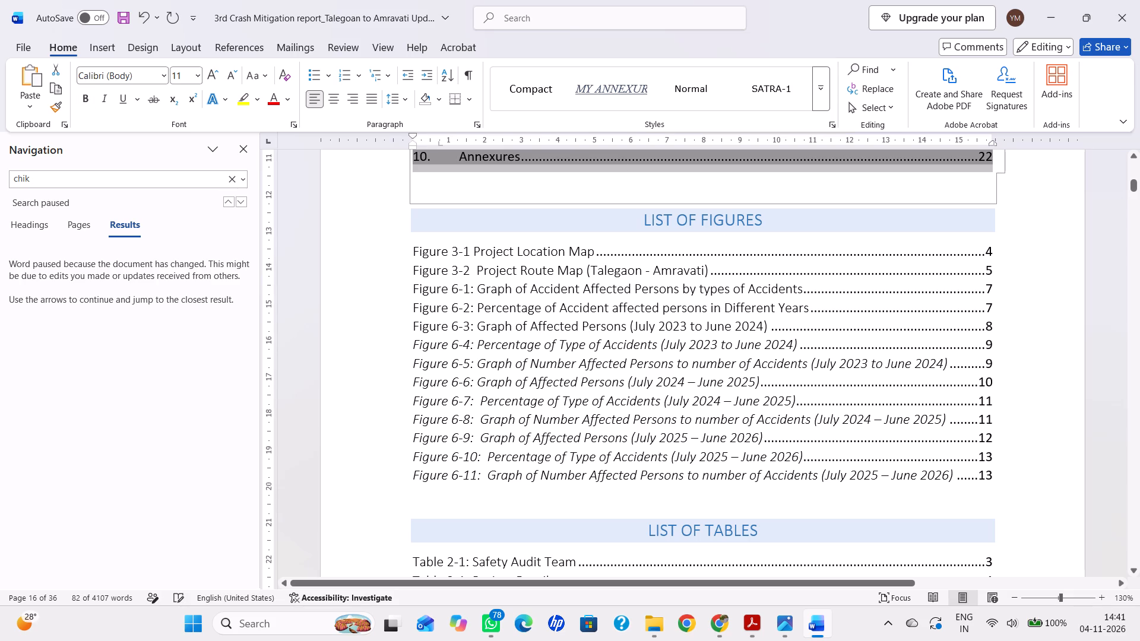
{"action": "scroll", "coordinate": [574, 251], "scroll_direction": "up", "scroll_amount": 5}
{"action": "scroll", "coordinate": [508, 268], "scroll_direction": "down", "scroll_amount": 1}
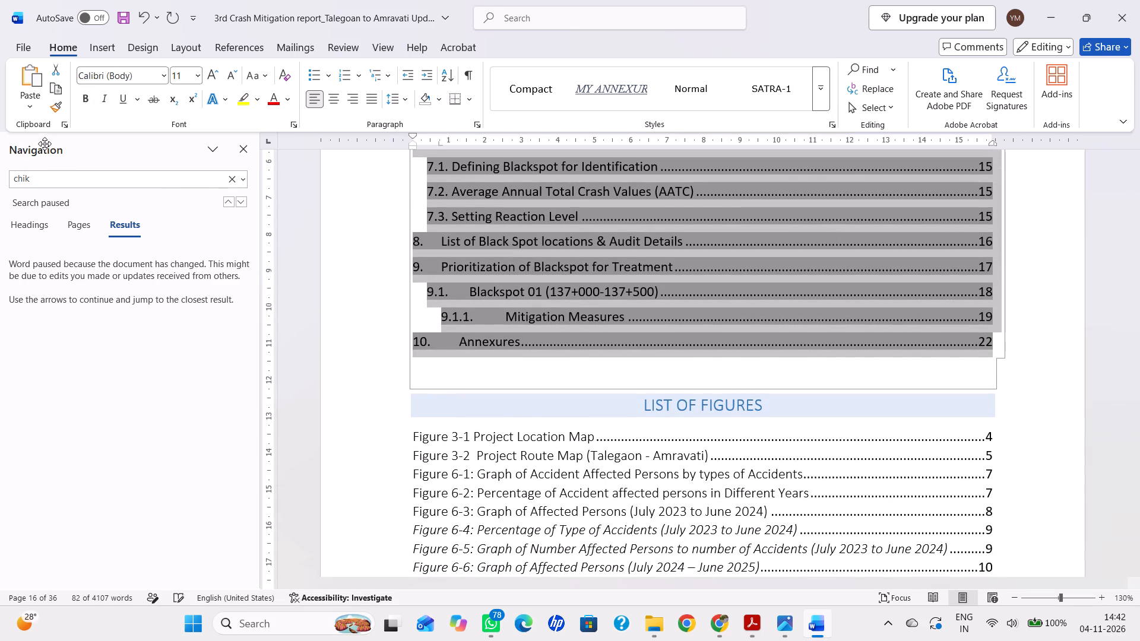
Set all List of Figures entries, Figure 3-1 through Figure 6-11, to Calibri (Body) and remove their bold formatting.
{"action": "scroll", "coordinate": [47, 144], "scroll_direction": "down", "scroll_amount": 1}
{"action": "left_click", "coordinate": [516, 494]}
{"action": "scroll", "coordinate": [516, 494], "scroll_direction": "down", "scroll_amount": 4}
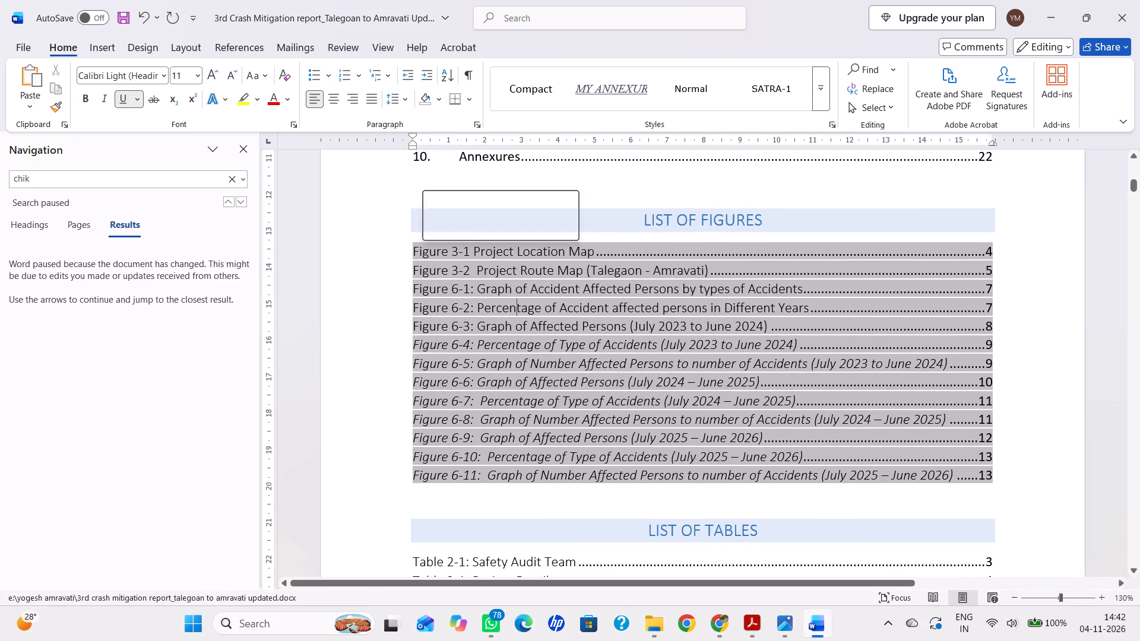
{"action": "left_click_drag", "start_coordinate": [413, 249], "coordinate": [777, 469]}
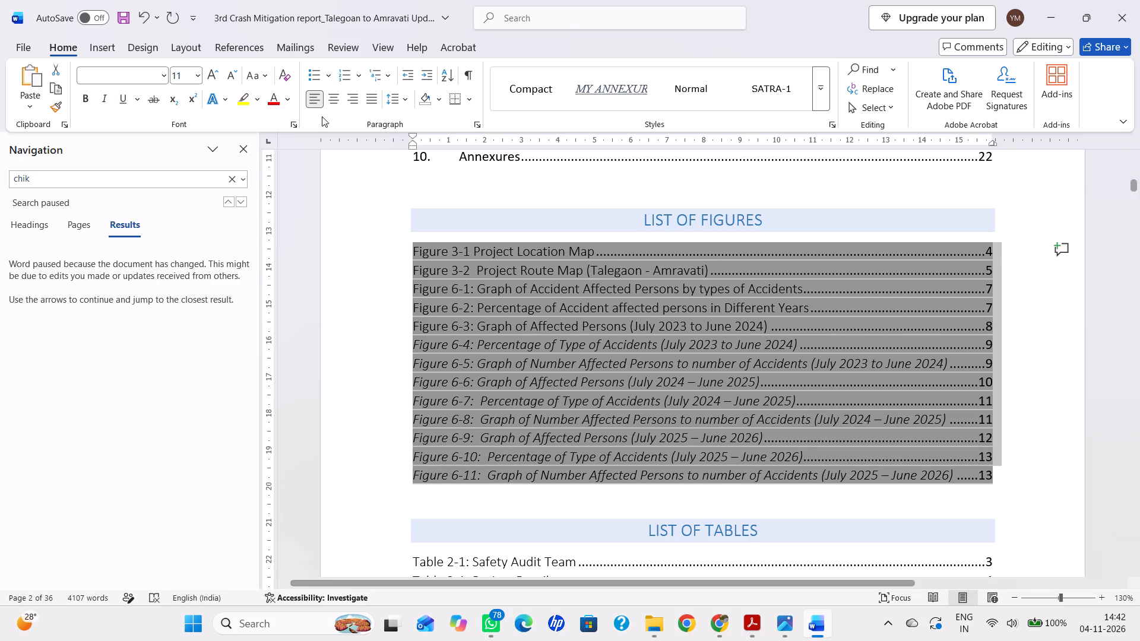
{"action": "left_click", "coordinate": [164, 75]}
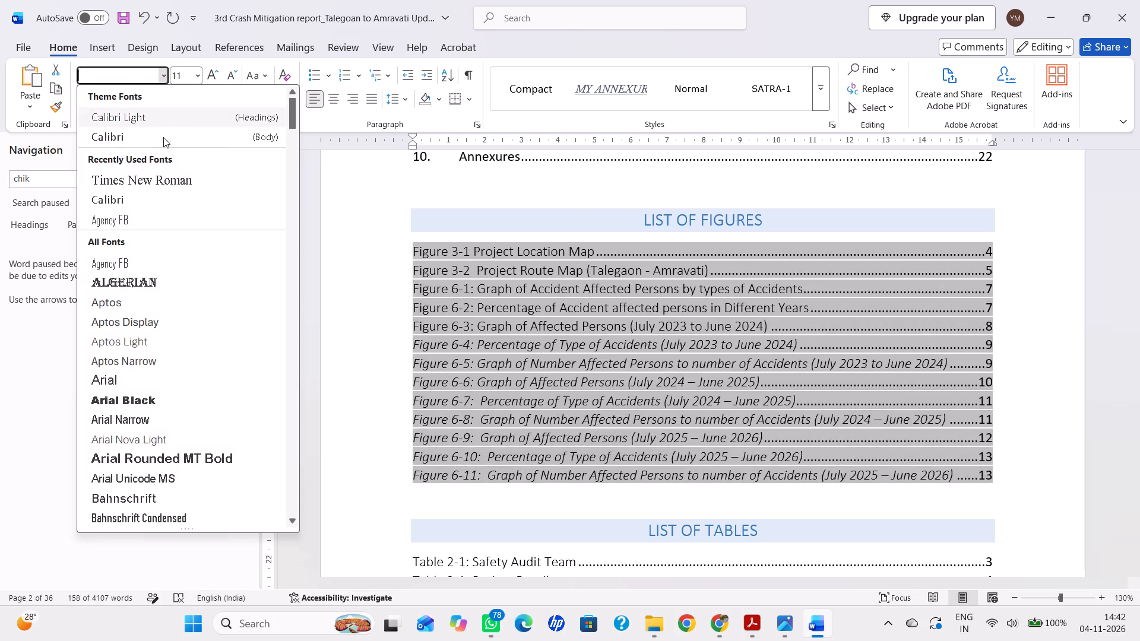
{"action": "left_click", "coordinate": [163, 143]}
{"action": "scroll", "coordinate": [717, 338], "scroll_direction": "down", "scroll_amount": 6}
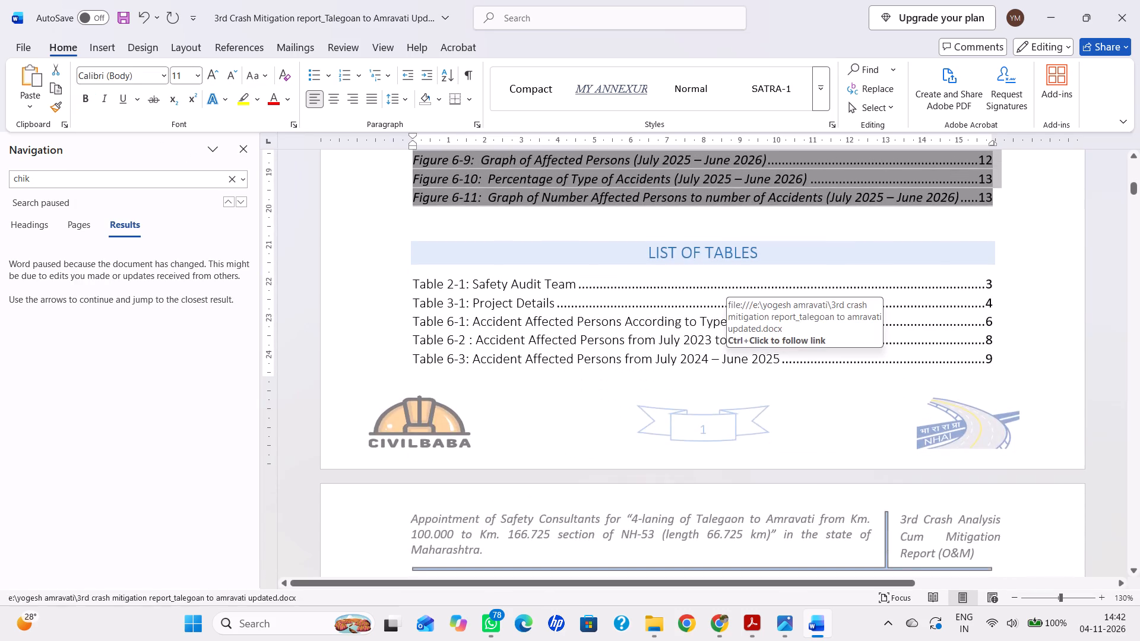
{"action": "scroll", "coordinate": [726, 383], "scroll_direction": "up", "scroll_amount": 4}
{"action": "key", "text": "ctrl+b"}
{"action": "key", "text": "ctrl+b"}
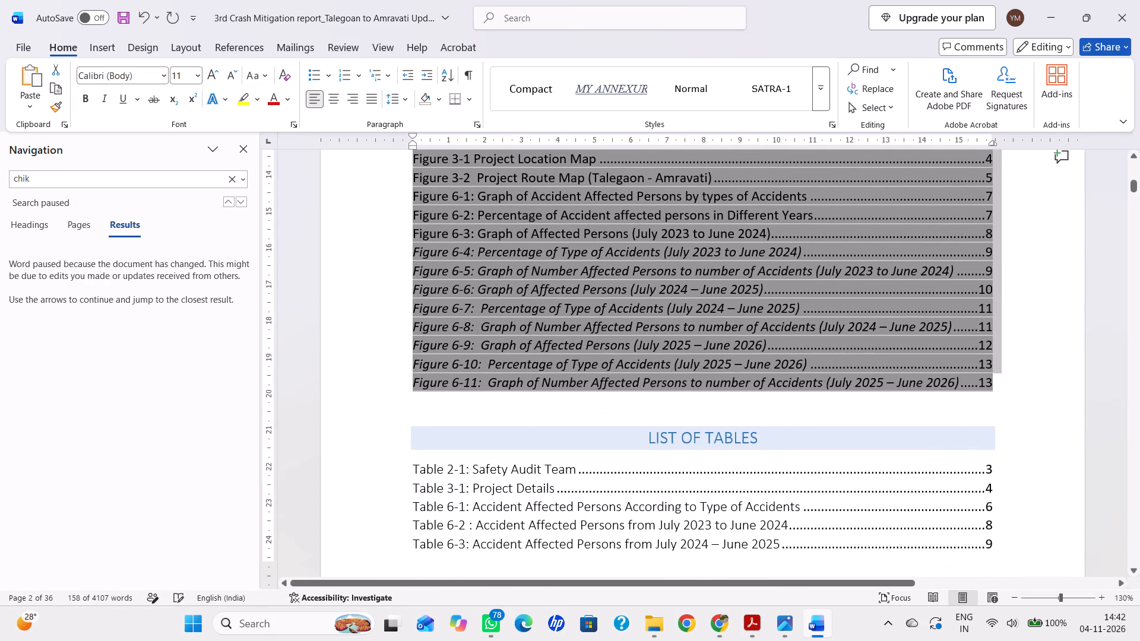
Set all List of Tables entries, Table 2-1 through Table 9-1, to the Calibri (Body) font.
{"action": "scroll", "coordinate": [650, 345], "scroll_direction": "down", "scroll_amount": 7}
{"action": "left_click_drag", "start_coordinate": [417, 164], "coordinate": [515, 352]}
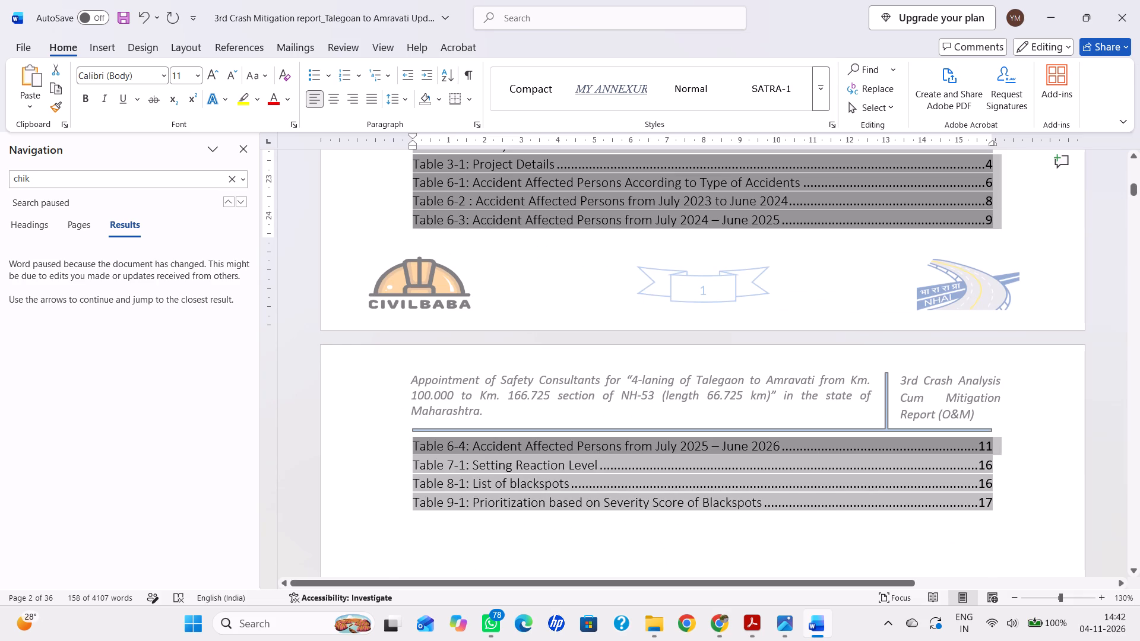
{"action": "left_click_drag", "start_coordinate": [515, 352], "coordinate": [572, 496]}
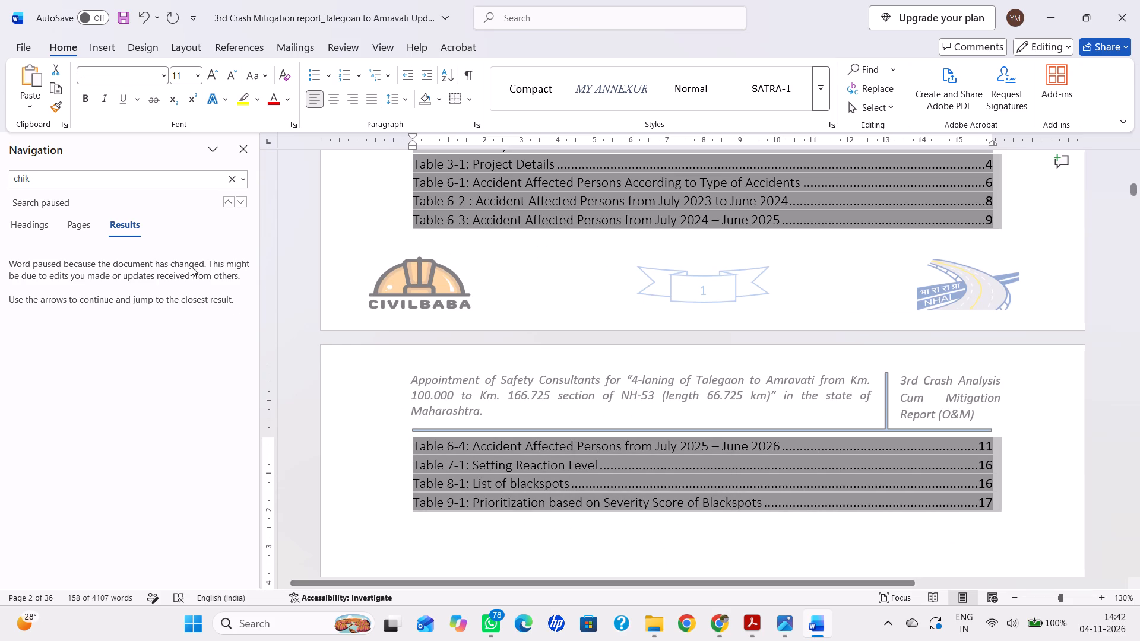
{"action": "left_click", "coordinate": [165, 77]}
{"action": "left_click", "coordinate": [141, 137]}
Update the entire List of Figures, including its captions and page numbers.
{"action": "scroll", "coordinate": [470, 307], "scroll_direction": "up", "scroll_amount": 10}
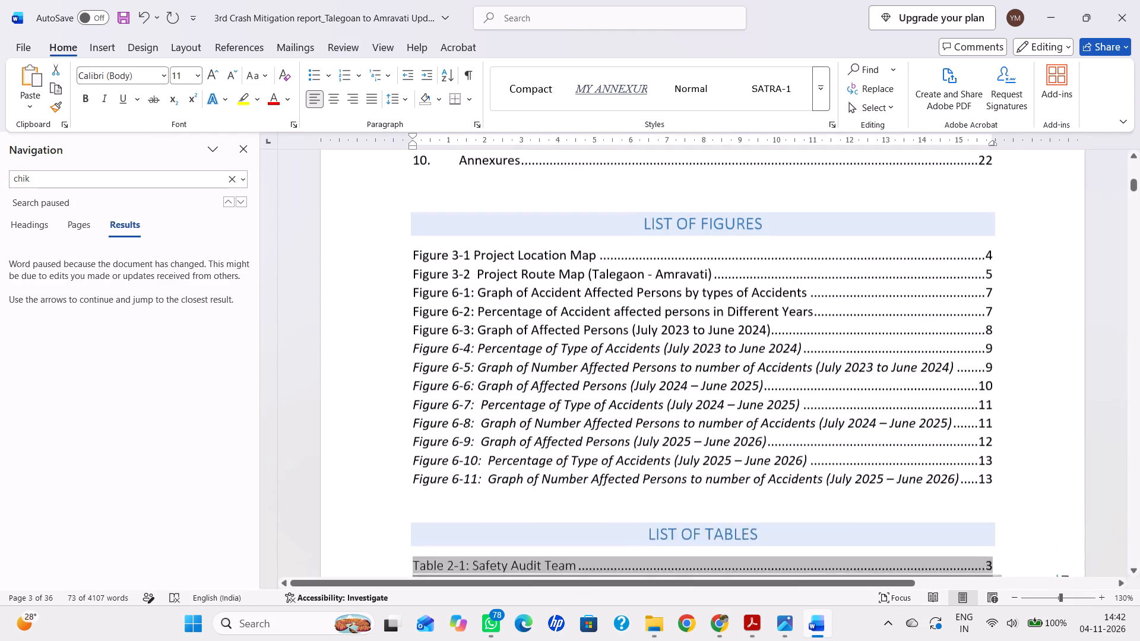
{"action": "scroll", "coordinate": [550, 342], "scroll_direction": "up", "scroll_amount": 2}
{"action": "left_click", "coordinate": [578, 434]}
{"action": "right_click", "coordinate": [578, 434]}
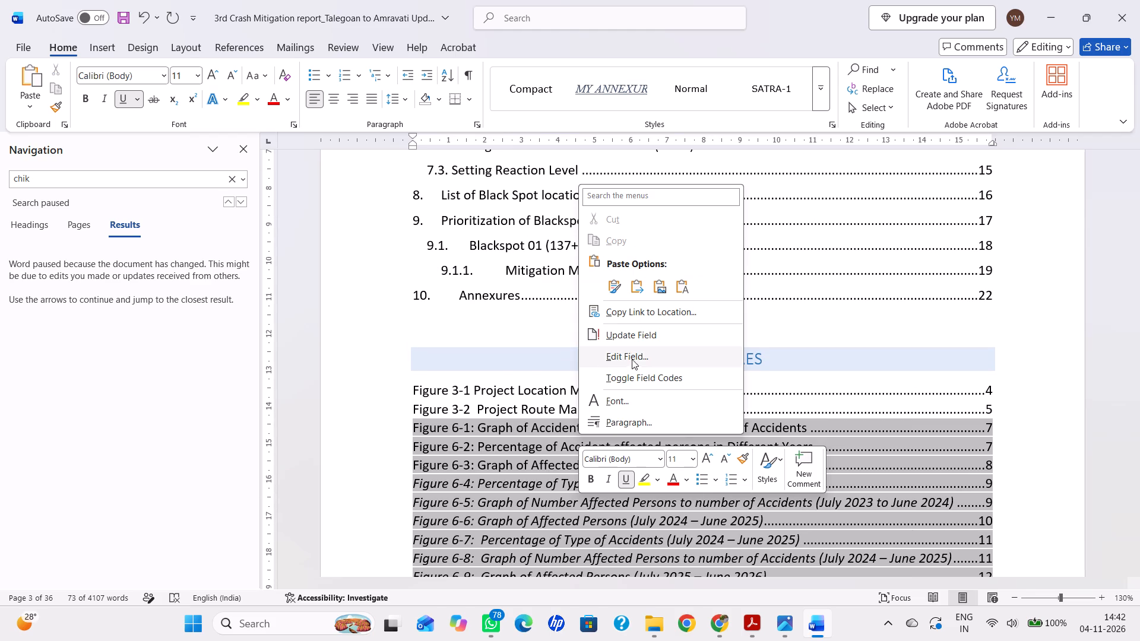
{"action": "left_click", "coordinate": [637, 339]}
{"action": "left_click", "coordinate": [534, 310]}
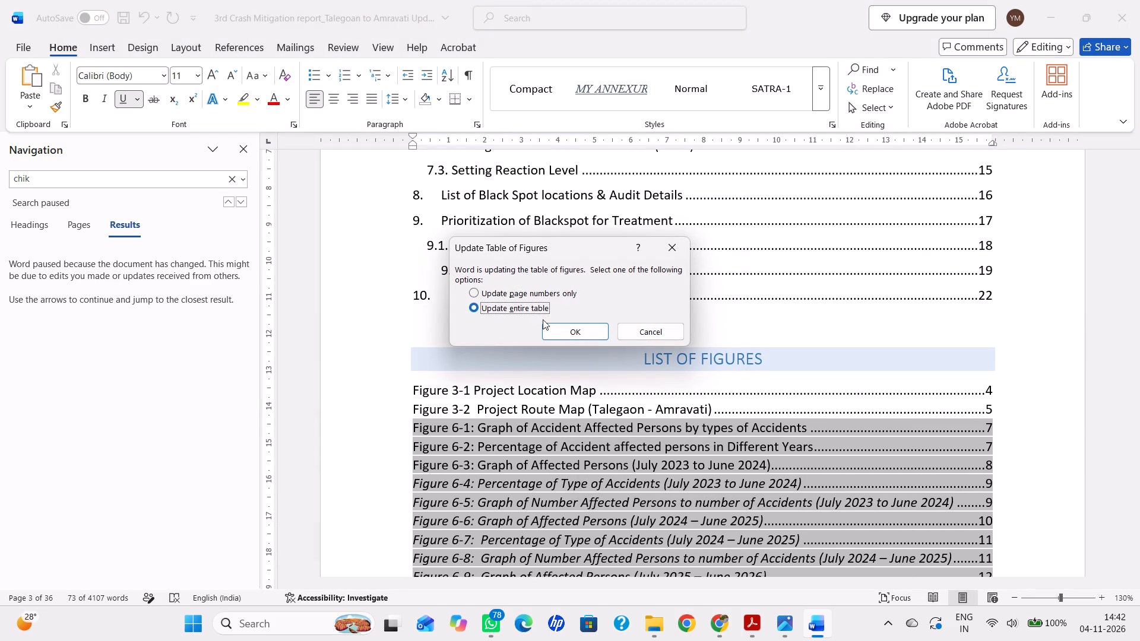
{"action": "left_click", "coordinate": [563, 332]}
{"action": "scroll", "coordinate": [563, 332], "scroll_direction": "down", "scroll_amount": 1}
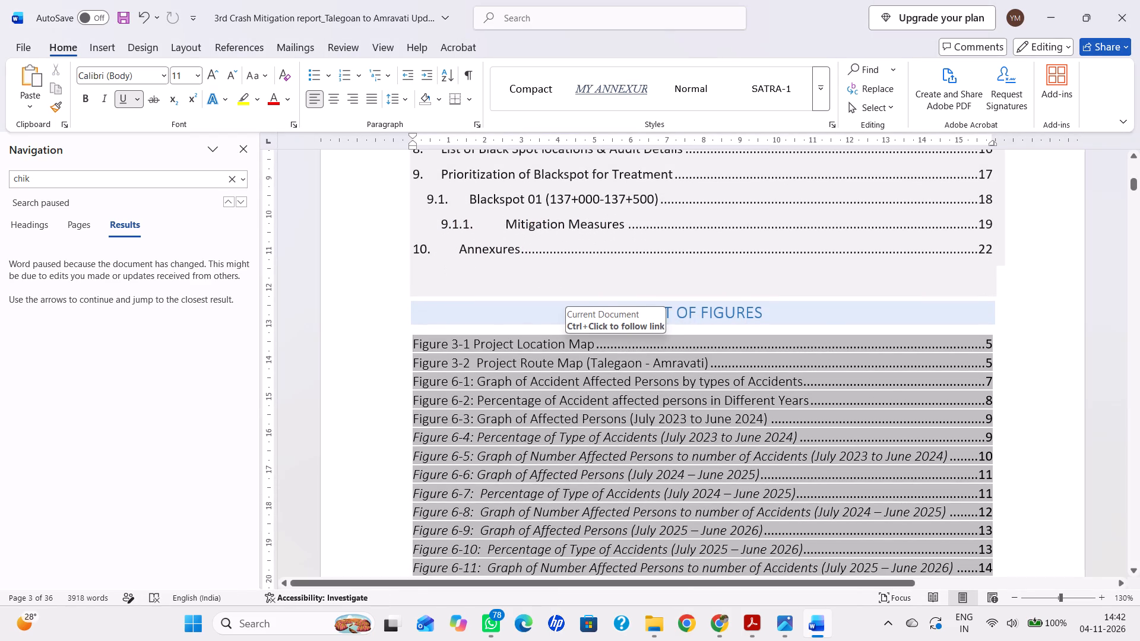
Set all updated List of Figures entries, Figure 3-1 through Figure 6-11, to the Calibri (Body) font.
{"action": "scroll", "coordinate": [423, 353], "scroll_direction": "down", "scroll_amount": 5}
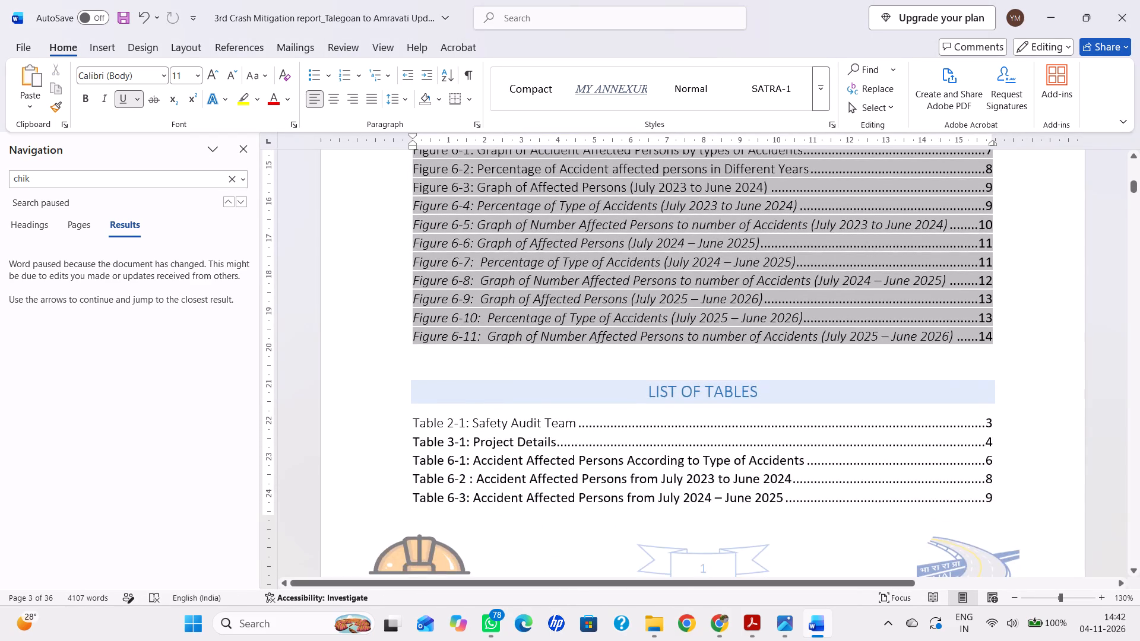
{"action": "scroll", "coordinate": [429, 189], "scroll_direction": "up", "scroll_amount": 5}
{"action": "scroll", "coordinate": [415, 343], "scroll_direction": "down", "scroll_amount": 1}
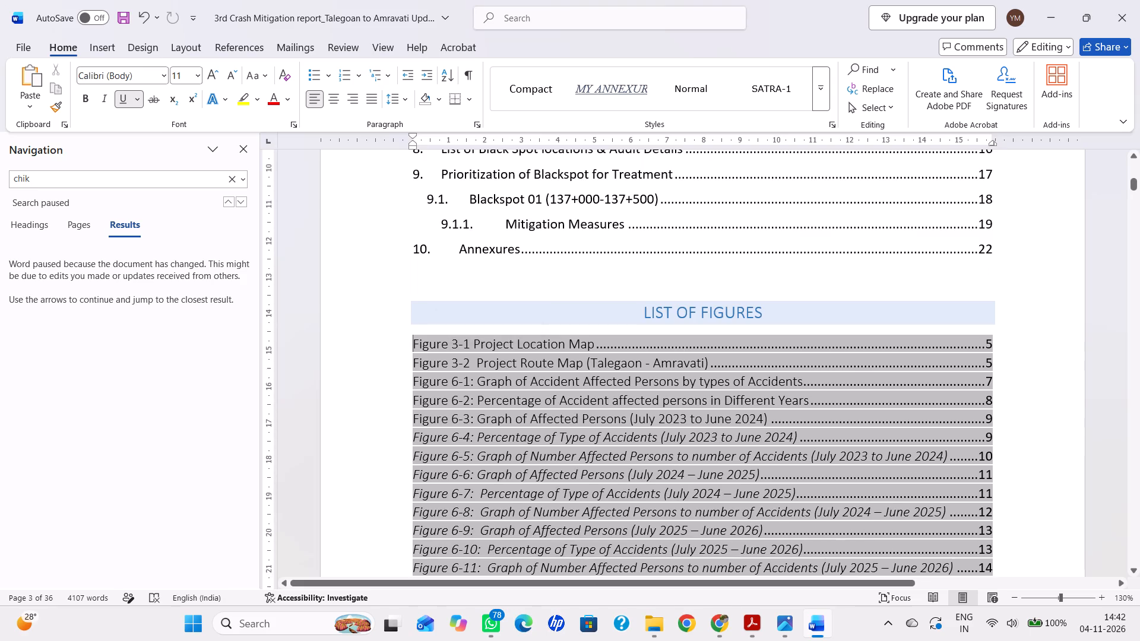
{"action": "scroll", "coordinate": [414, 343], "scroll_direction": "down", "scroll_amount": 2}
{"action": "left_click_drag", "start_coordinate": [414, 204], "coordinate": [520, 411]}
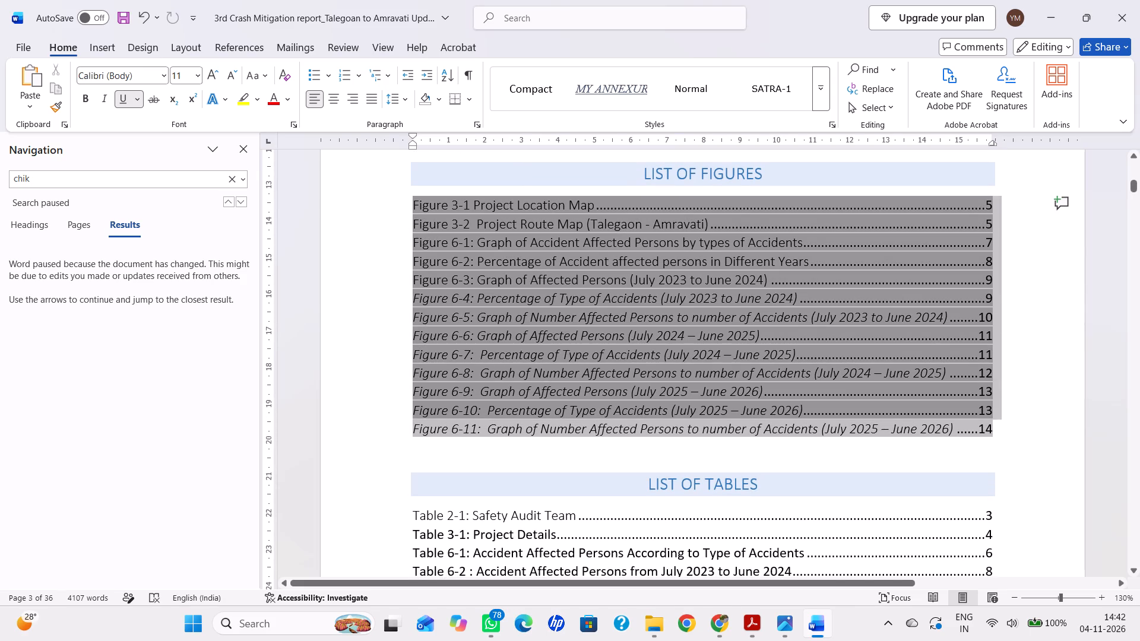
{"action": "left_click_drag", "start_coordinate": [520, 411], "coordinate": [524, 428]}
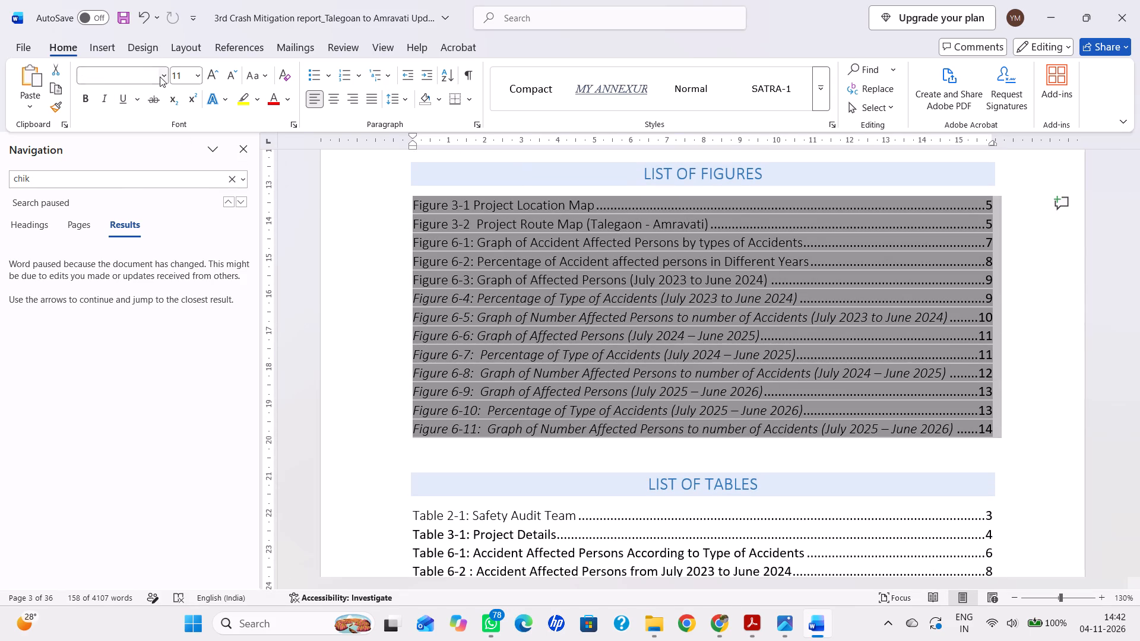
{"action": "left_click", "coordinate": [160, 77]}
{"action": "left_click", "coordinate": [150, 131]}
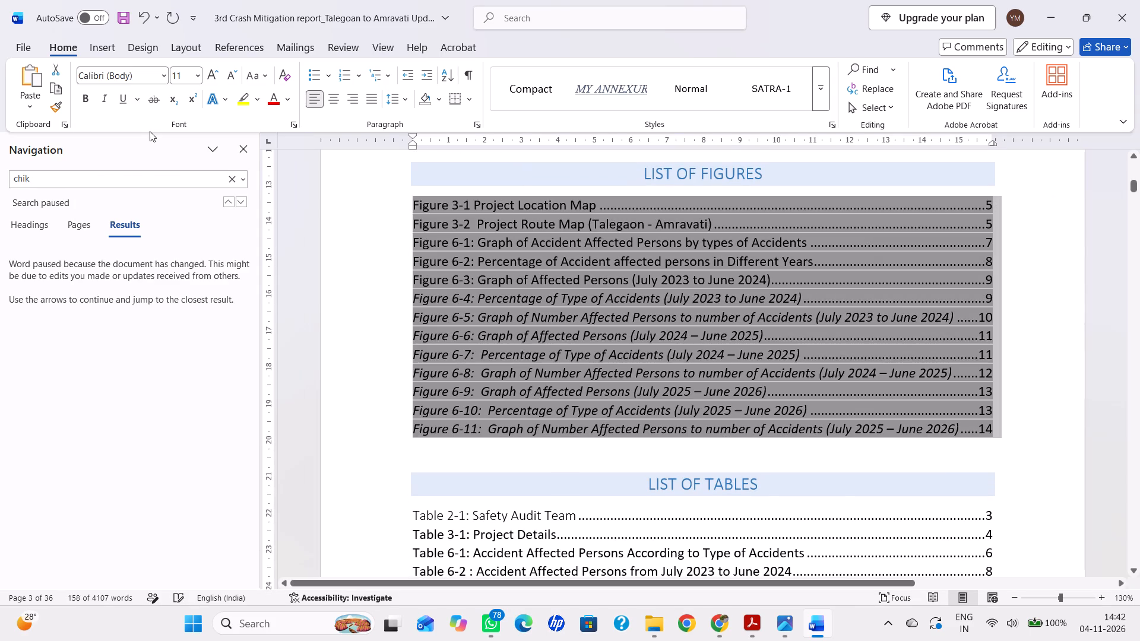
Update the entire List of Tables, including its captions and page numbers.
{"action": "scroll", "coordinate": [448, 188], "scroll_direction": "down", "scroll_amount": 6}
{"action": "left_click", "coordinate": [486, 256]}
{"action": "right_click", "coordinate": [486, 256]}
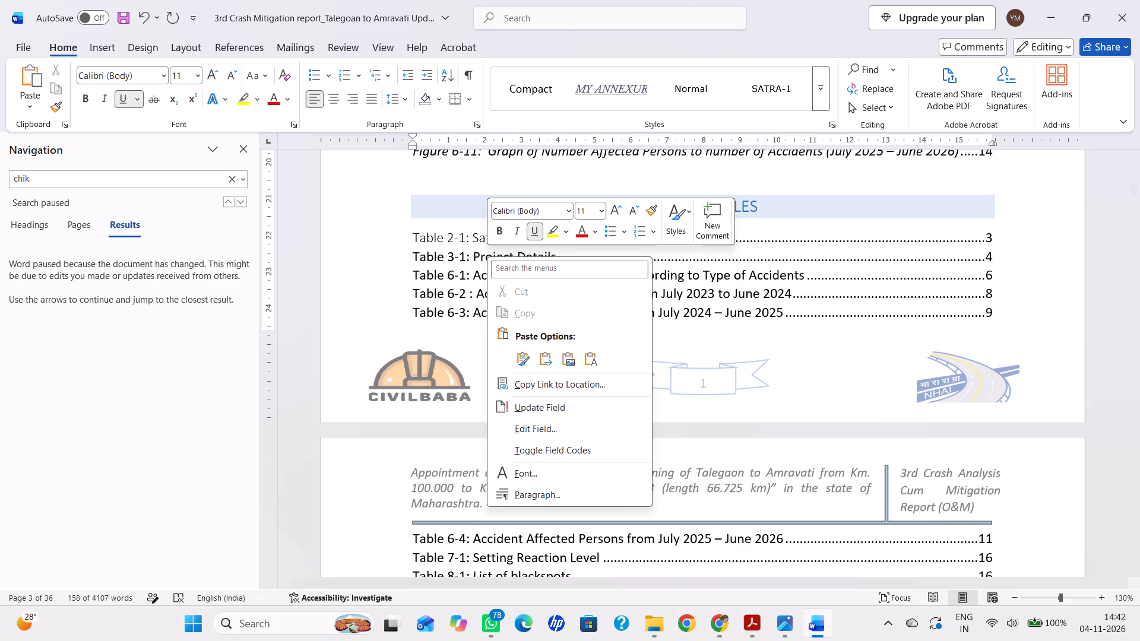
{"action": "left_click", "coordinate": [555, 401]}
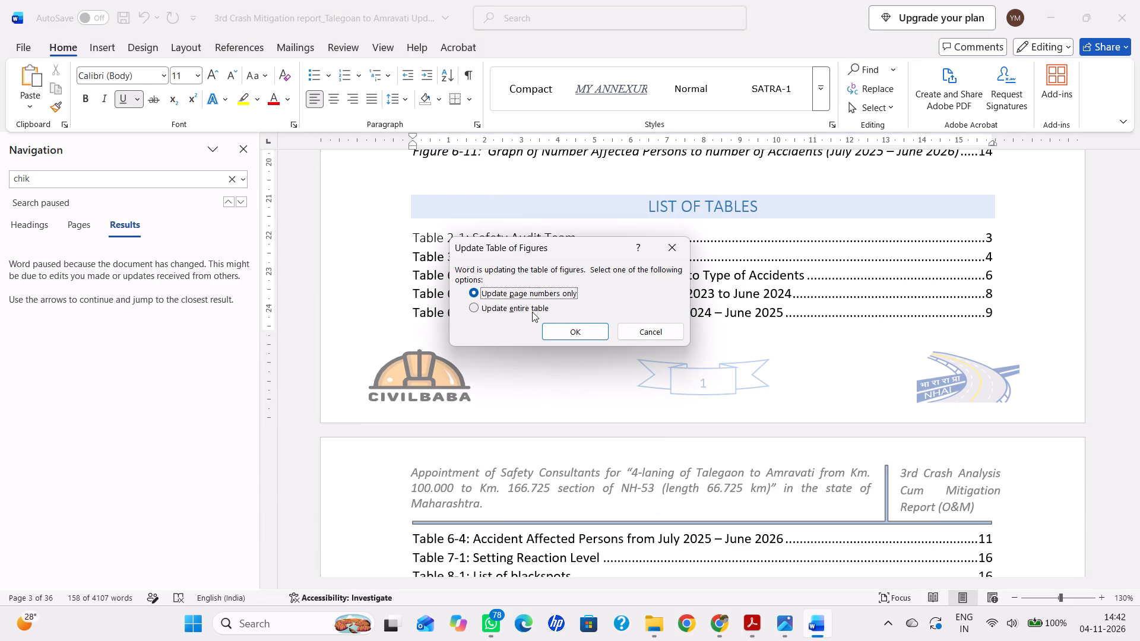
{"action": "left_click", "coordinate": [532, 312]}
{"action": "left_click", "coordinate": [563, 328]}
Set all updated List of Tables entries, Table 2-1 through Table 9-1, to the Calibri (Body) font and save the report.
{"action": "scroll", "coordinate": [510, 282], "scroll_direction": "down", "scroll_amount": 2}
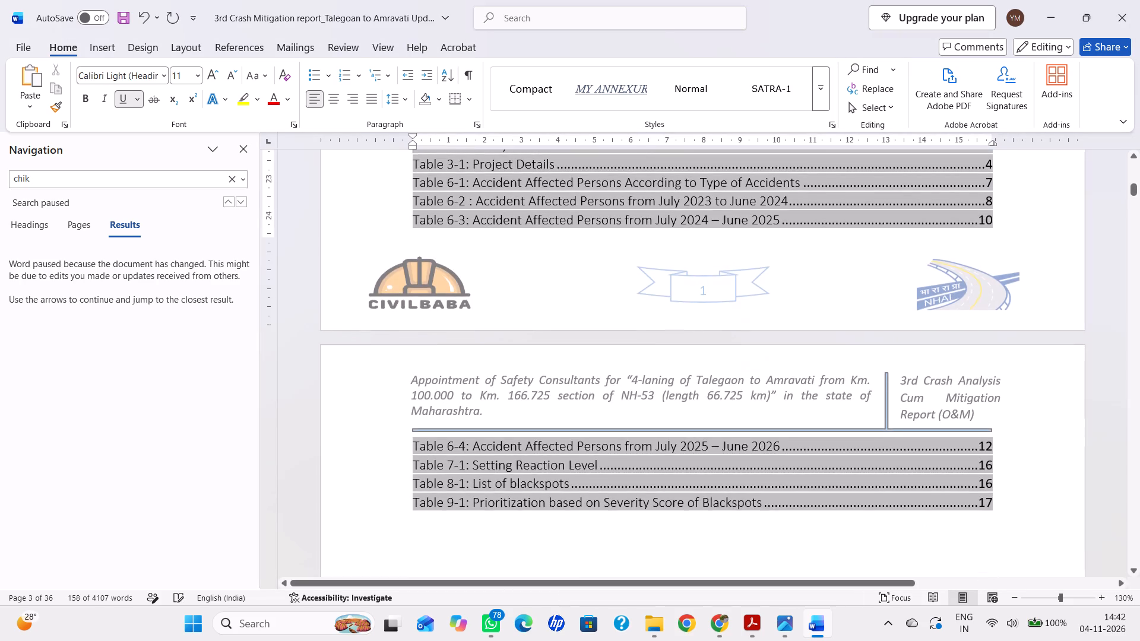
{"action": "scroll", "coordinate": [413, 163], "scroll_direction": "down", "scroll_amount": 1}
{"action": "scroll", "coordinate": [406, 177], "scroll_direction": "up", "scroll_amount": 2}
{"action": "left_click_drag", "start_coordinate": [413, 192], "coordinate": [556, 409]}
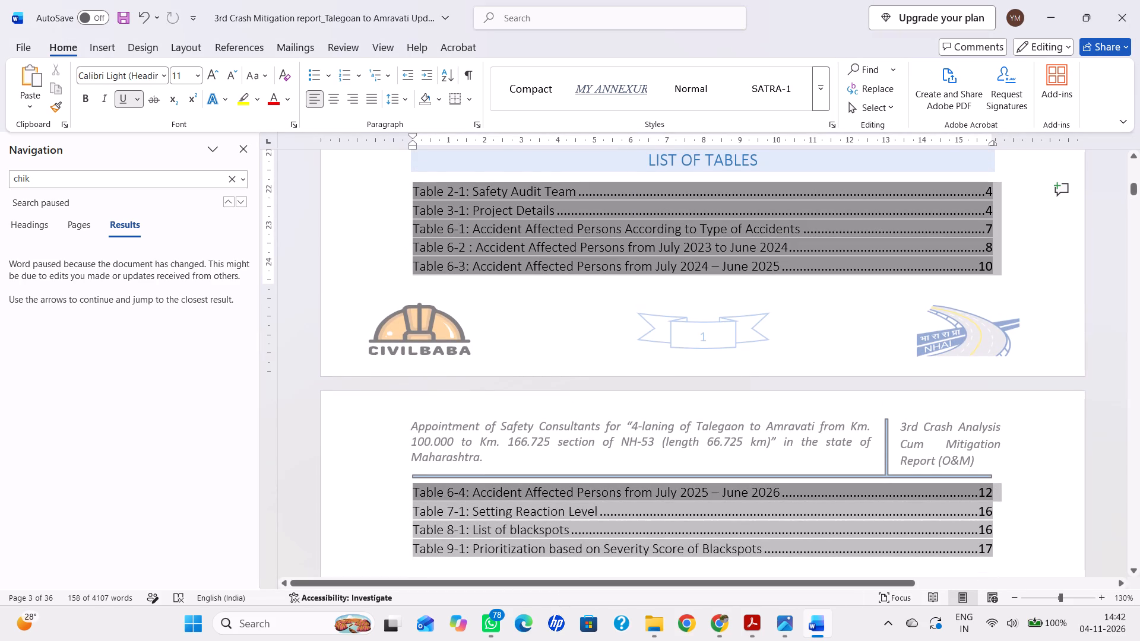
{"action": "left_click_drag", "start_coordinate": [556, 409], "coordinate": [631, 553]}
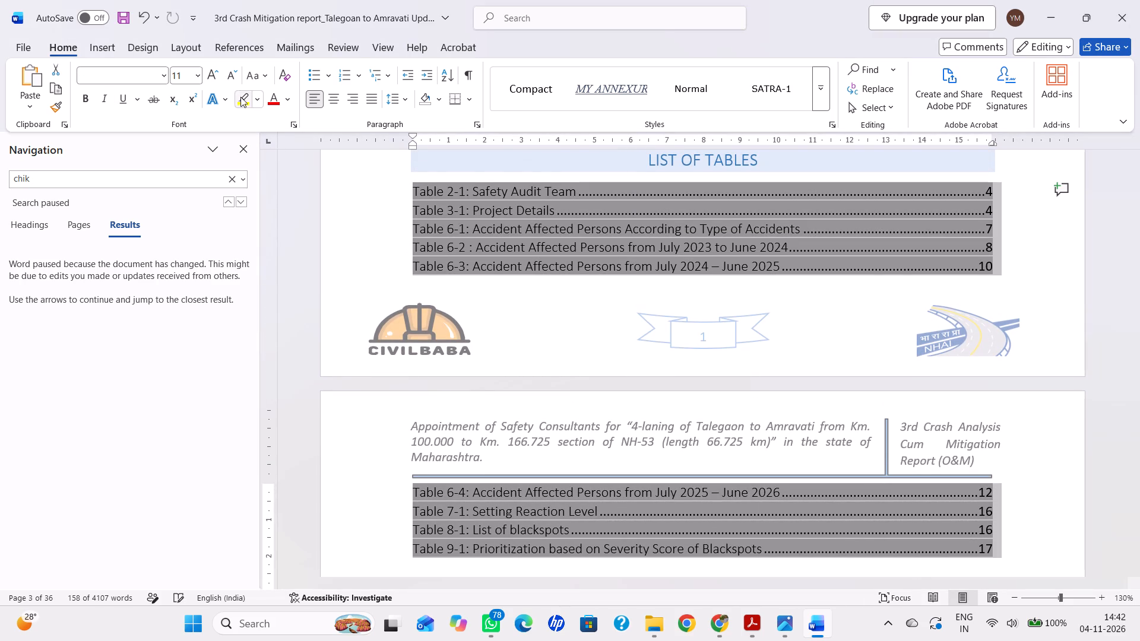
{"action": "left_click", "coordinate": [167, 74]}
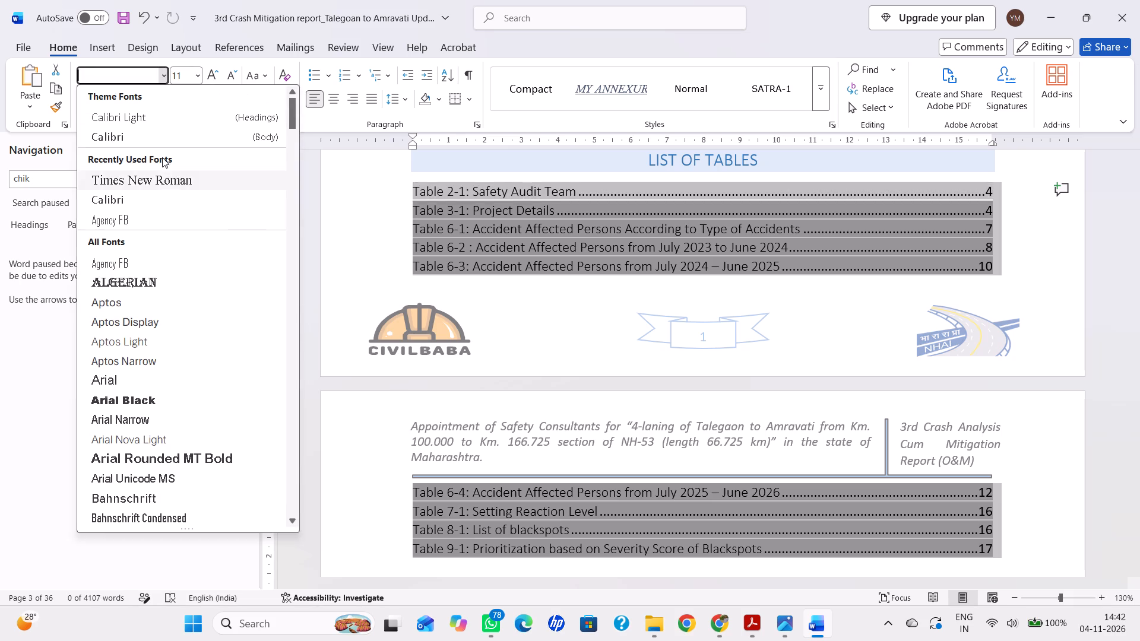
{"action": "left_click", "coordinate": [161, 134]}
{"action": "key", "text": "ctrl+s"}
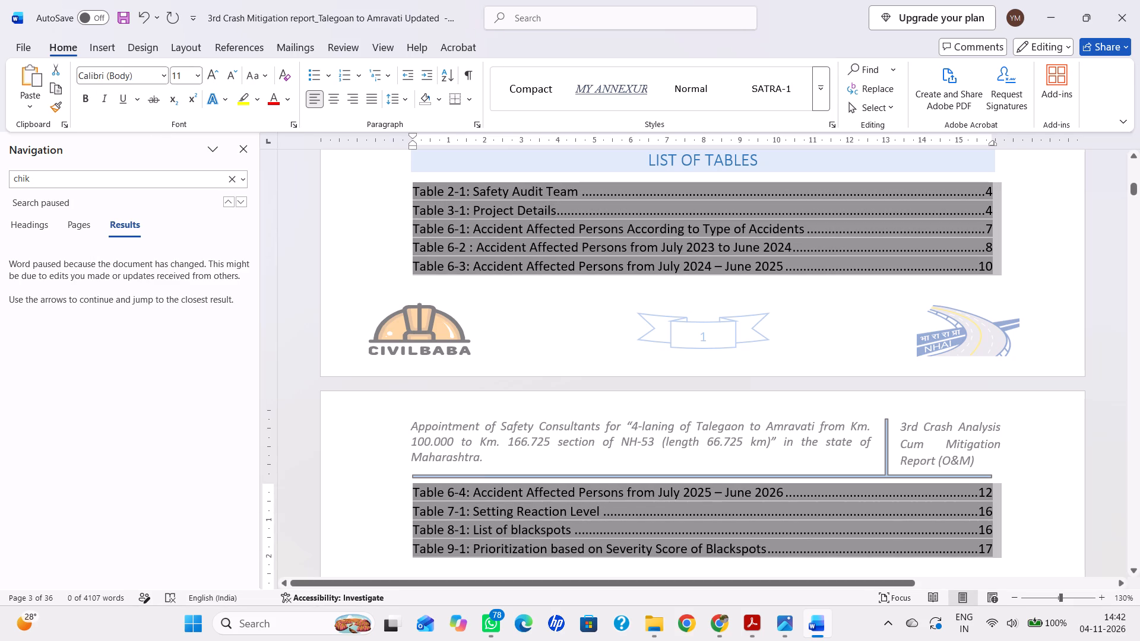
Review the pages following the List of Tables, from the Introduction through the project details table and the crash type definitions.
{"action": "scroll", "coordinate": [579, 367], "scroll_direction": "down", "scroll_amount": 6}
{"action": "scroll", "coordinate": [623, 443], "scroll_direction": "down", "scroll_amount": 6}
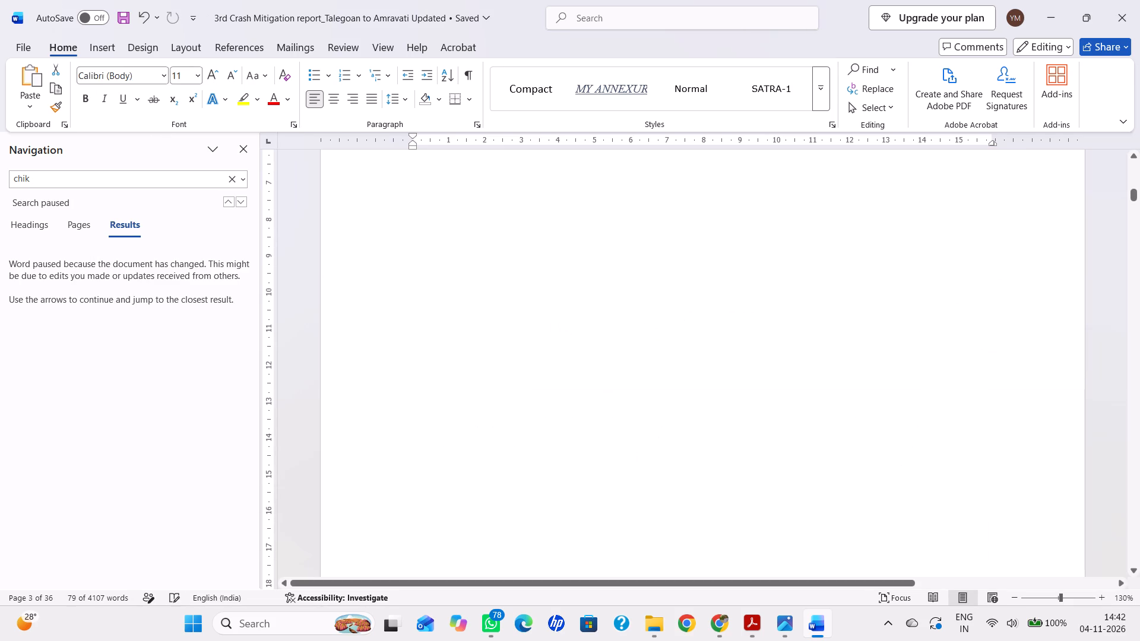
{"action": "scroll", "coordinate": [644, 410], "scroll_direction": "down", "scroll_amount": 13}
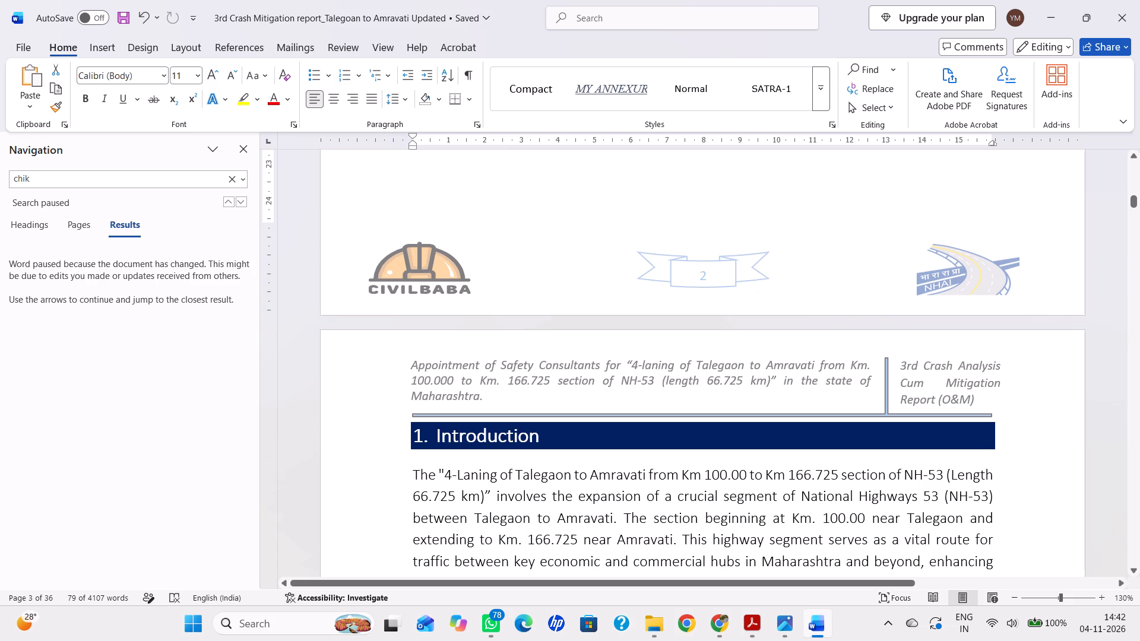
{"action": "scroll", "coordinate": [662, 370], "scroll_direction": "down", "scroll_amount": 18}
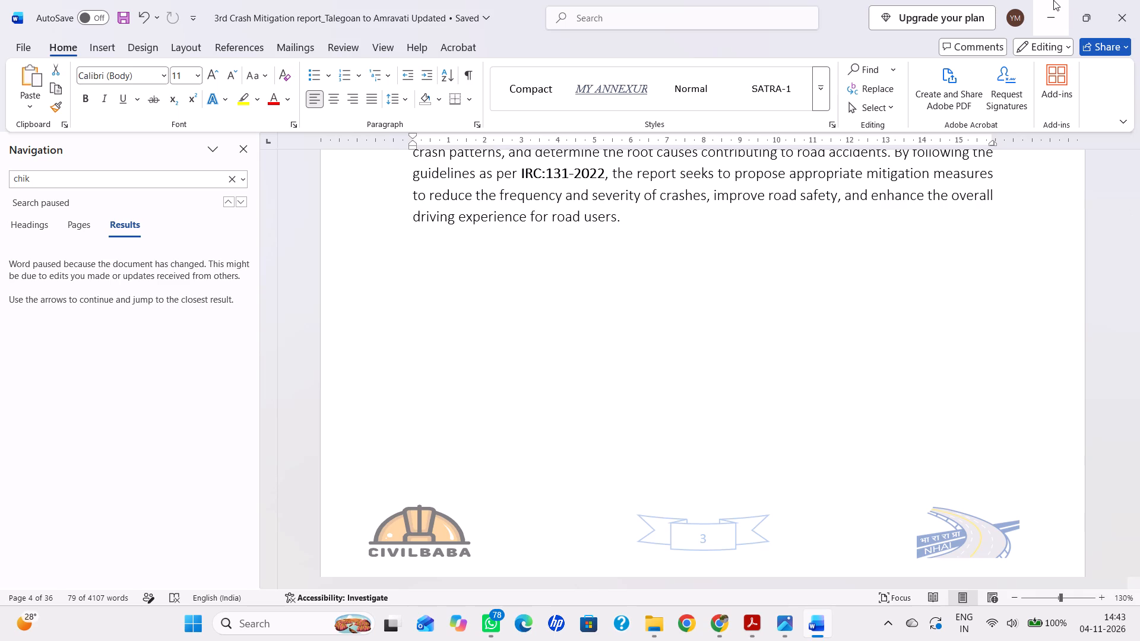
{"action": "key", "text": "ctrl+s"}
{"action": "scroll", "coordinate": [1053, 0], "scroll_direction": "down", "scroll_amount": 12}
{"action": "scroll", "coordinate": [1015, 71], "scroll_direction": "down", "scroll_amount": 3}
{"action": "scroll", "coordinate": [891, 0], "scroll_direction": "down", "scroll_amount": 2}
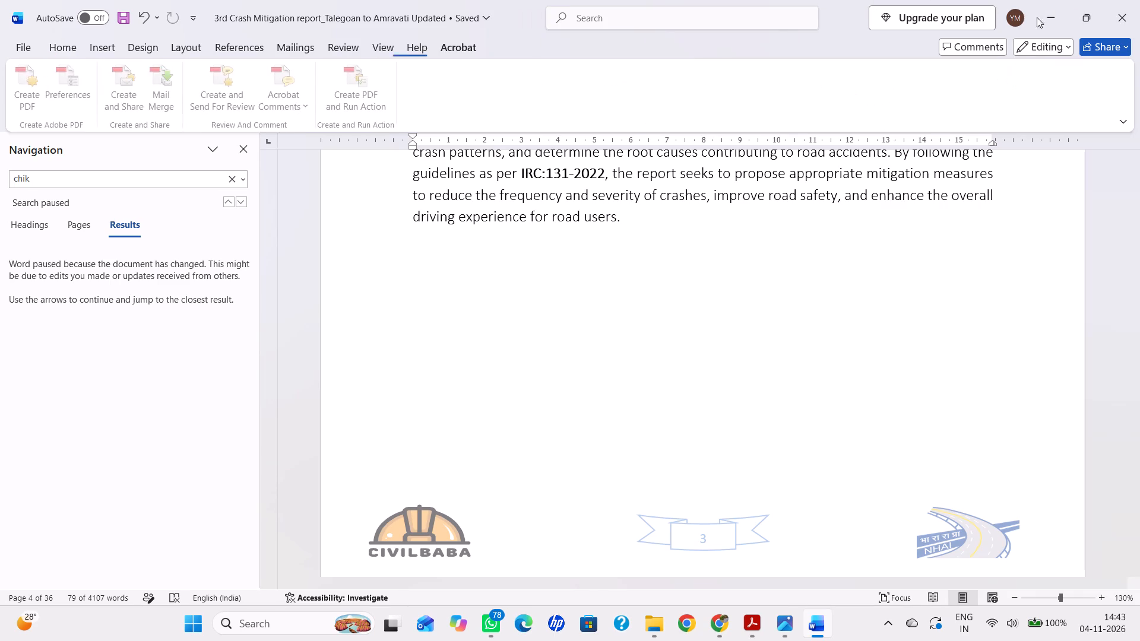
{"action": "left_click", "coordinate": [67, 52]}
{"action": "scroll", "coordinate": [539, 256], "scroll_direction": "down", "scroll_amount": 20}
{"action": "scroll", "coordinate": [539, 256], "scroll_direction": "down", "scroll_amount": 10}
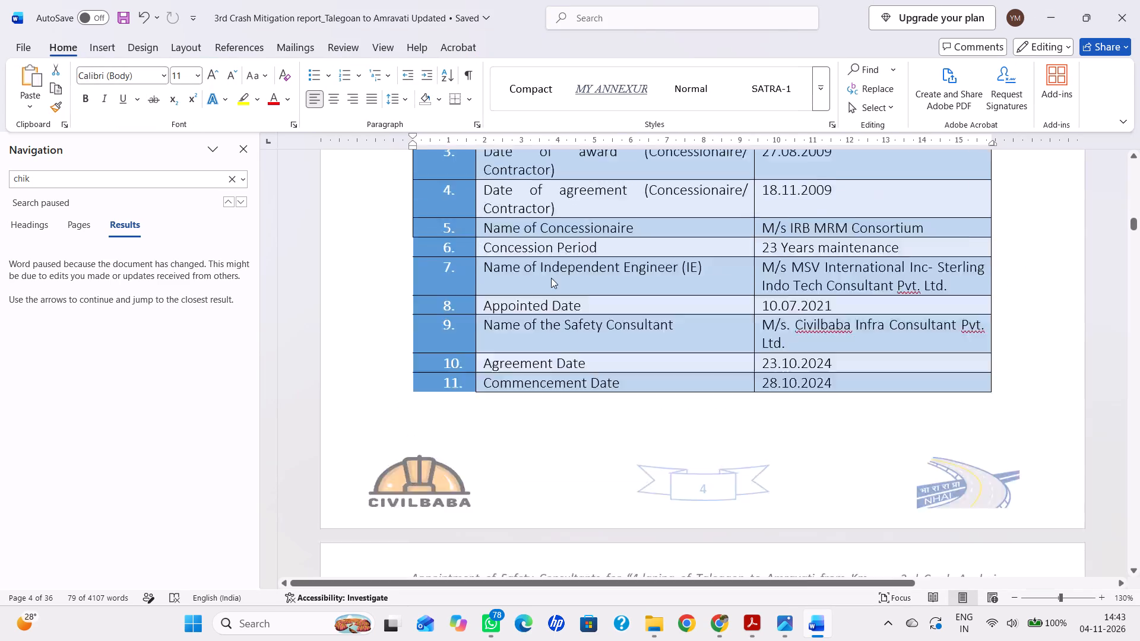
{"action": "scroll", "coordinate": [577, 288], "scroll_direction": "up", "scroll_amount": 10}
{"action": "scroll", "coordinate": [579, 288], "scroll_direction": "down", "scroll_amount": 1}
{"action": "scroll", "coordinate": [579, 288], "scroll_direction": "up", "scroll_amount": 1}
{"action": "scroll", "coordinate": [579, 288], "scroll_direction": "down", "scroll_amount": 14}
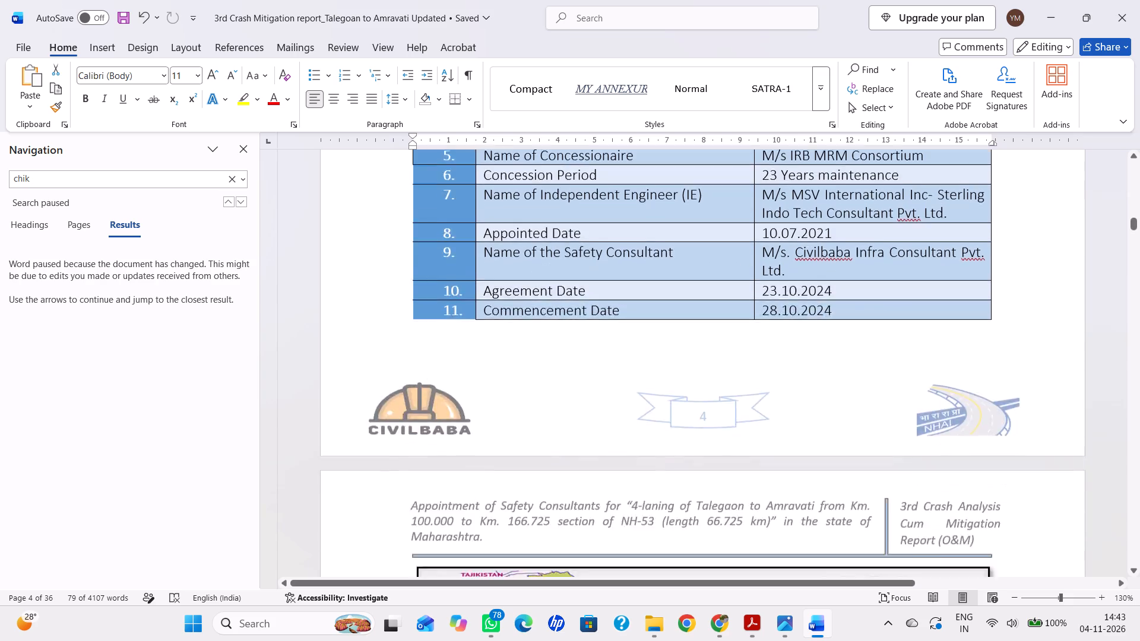
{"action": "scroll", "coordinate": [581, 288], "scroll_direction": "down", "scroll_amount": 20}
{"action": "scroll", "coordinate": [581, 288], "scroll_direction": "down", "scroll_amount": 11}
Save the Talegoan to Amravati report and close it.
{"action": "key", "text": "ctrl+s"}
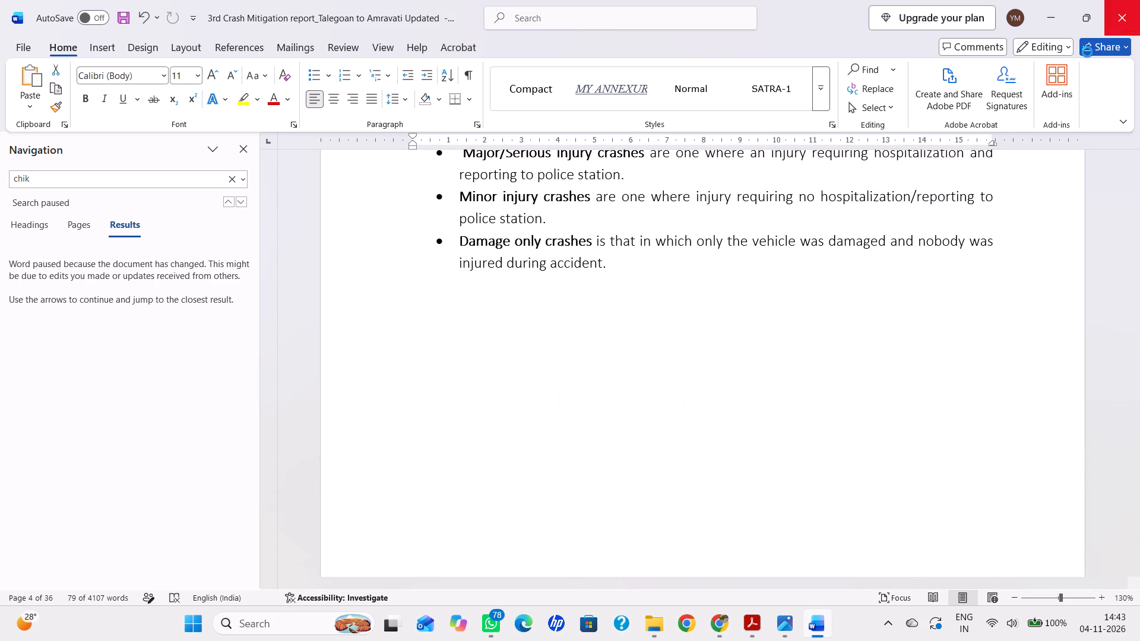
{"action": "left_click", "coordinate": [1122, 18]}
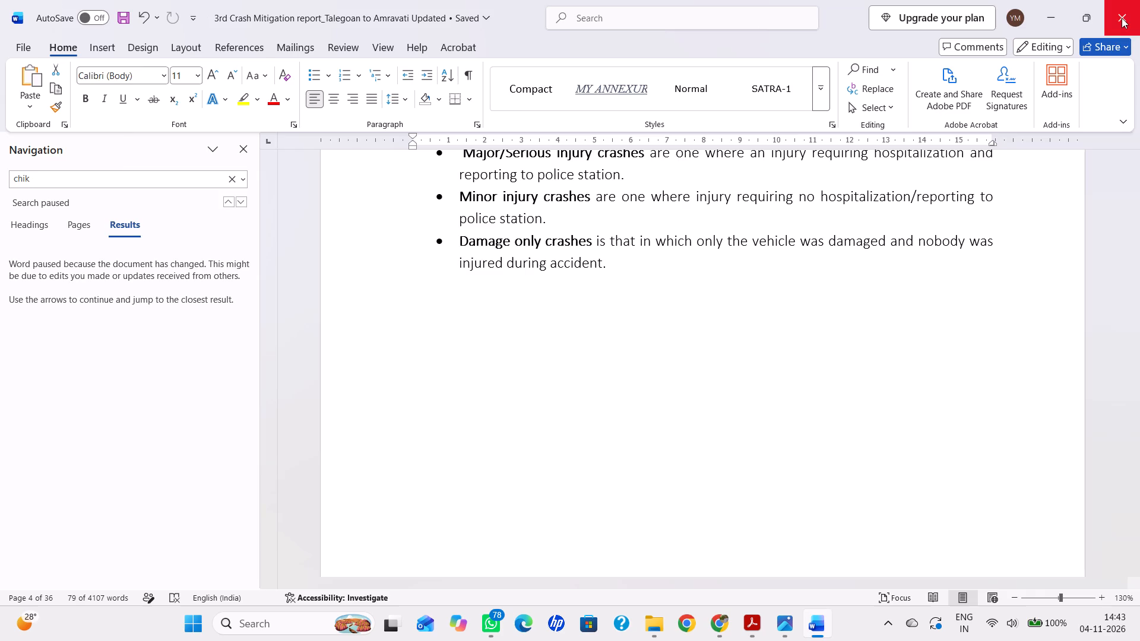
In File Explorer, open the Word document "3rd Crash Mitigation report _ Kondhali To Talegoan".
{"action": "left_click", "coordinate": [820, 345]}
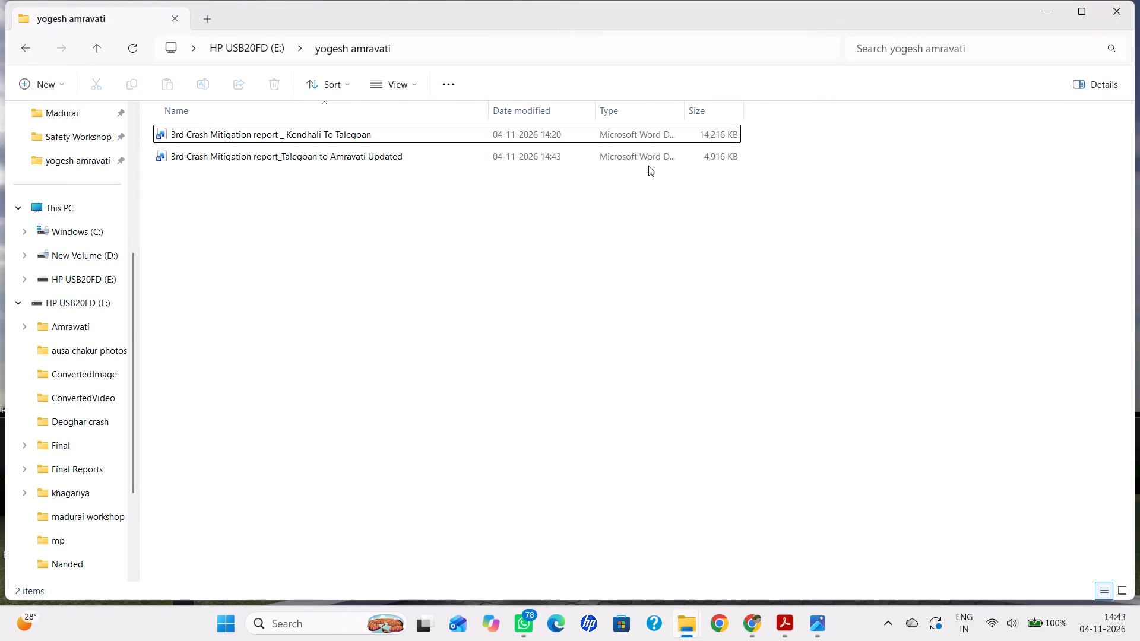
{"action": "left_click", "coordinate": [520, 366]}
{"action": "right_click", "coordinate": [520, 366]}
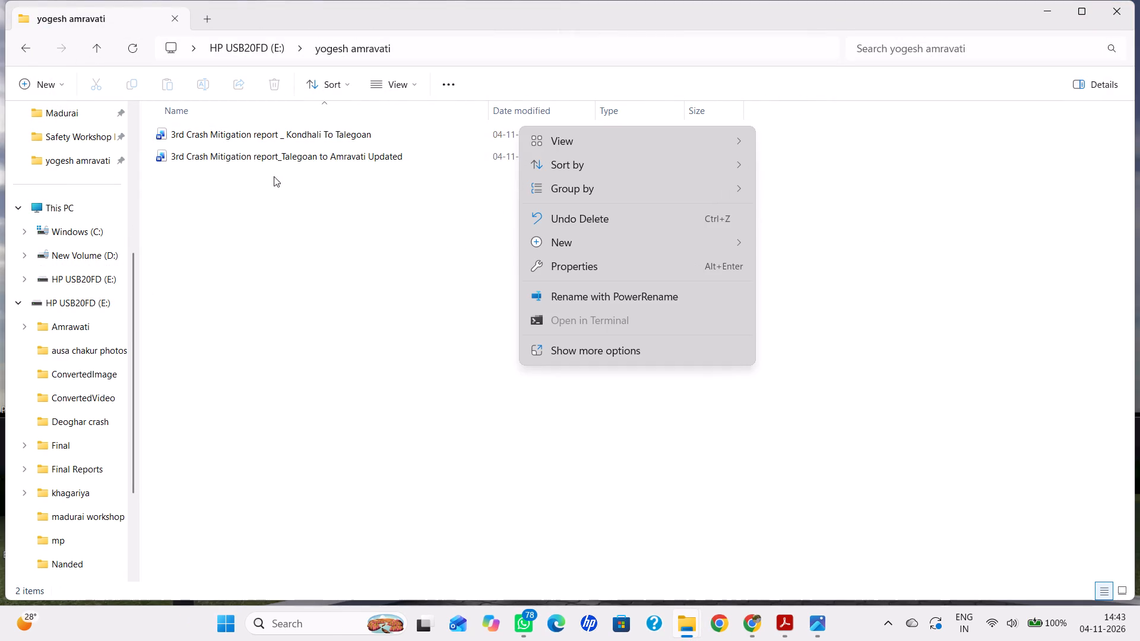
{"action": "double_click", "coordinate": [316, 129]}
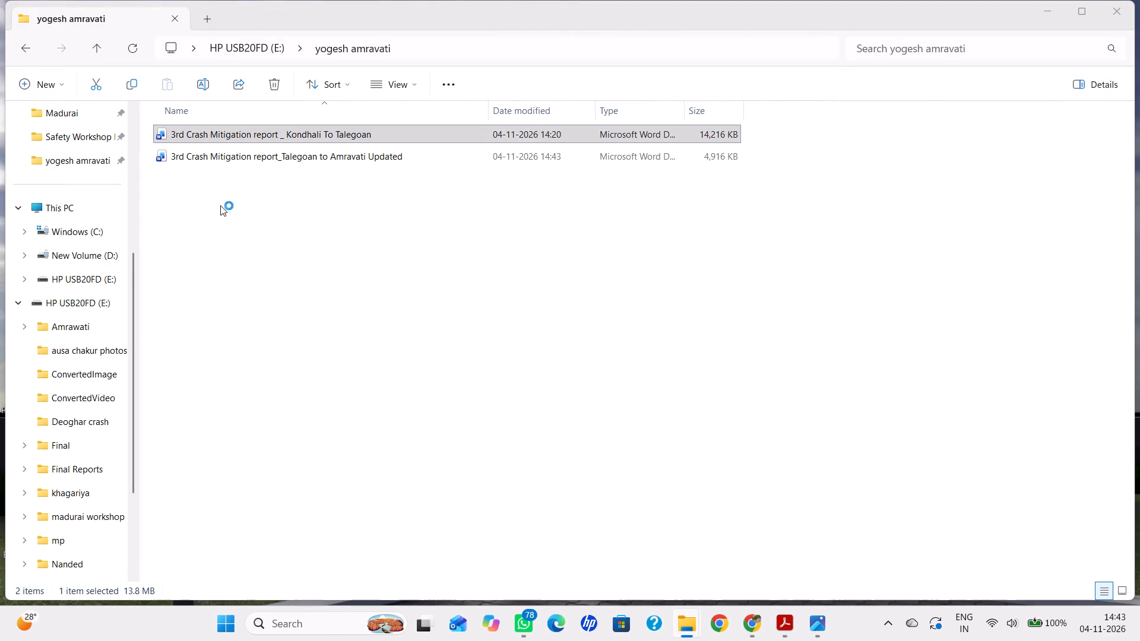
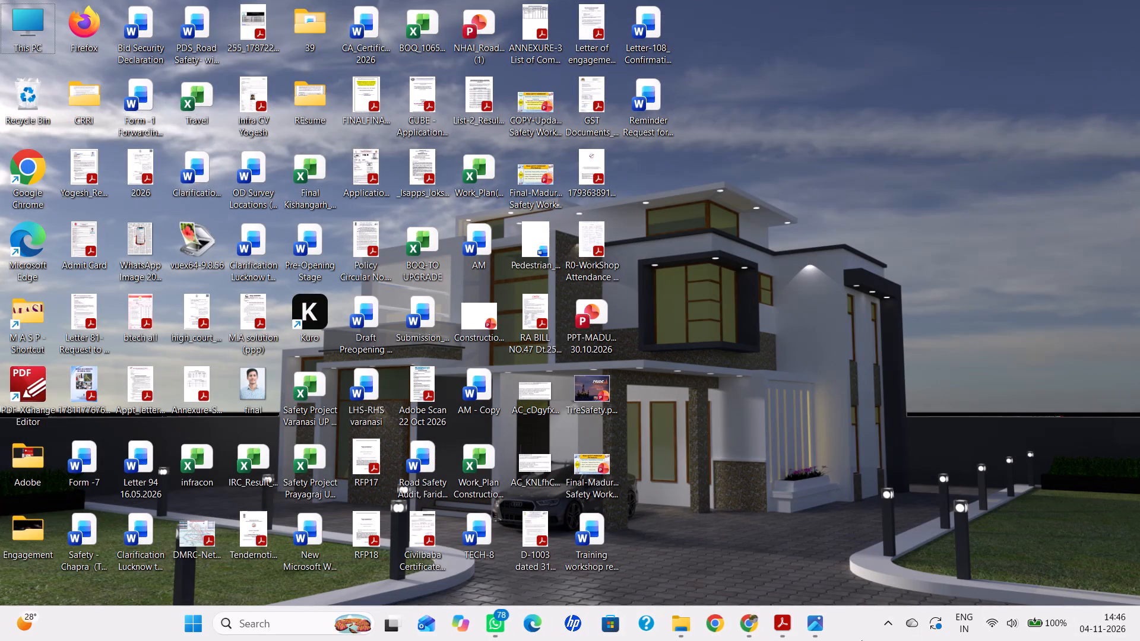
Open the Word document "Training workshop report_Madurai" from the desktop.
{"action": "left_click", "coordinate": [666, 52]}
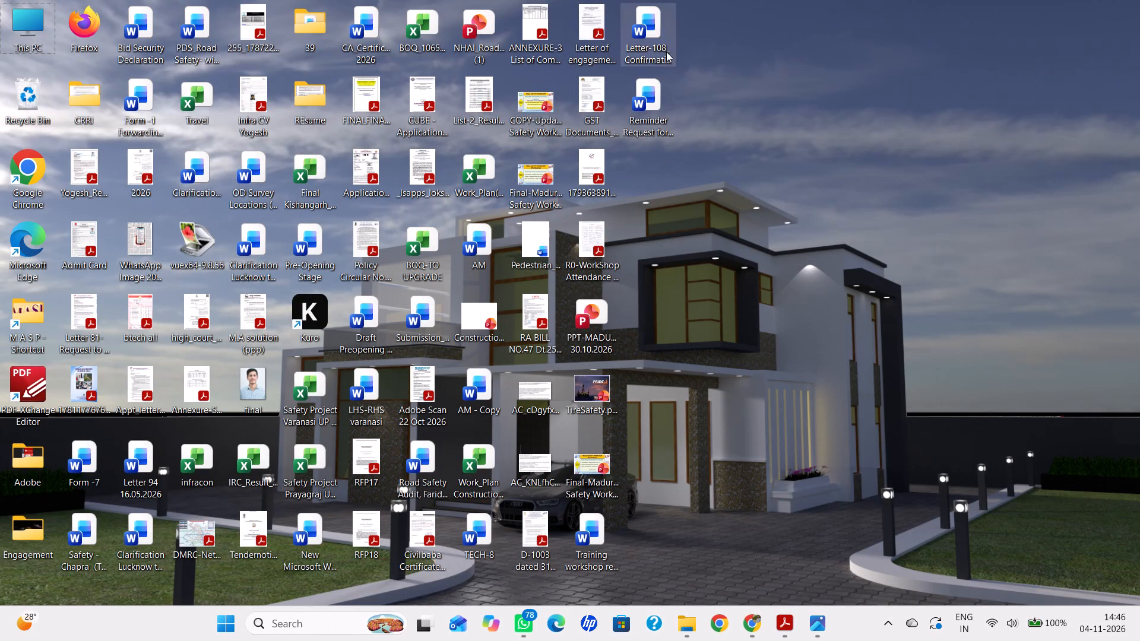
{"action": "left_click_drag", "start_coordinate": [672, 291], "coordinate": [668, 284]}
{"action": "double_click", "coordinate": [598, 540]}
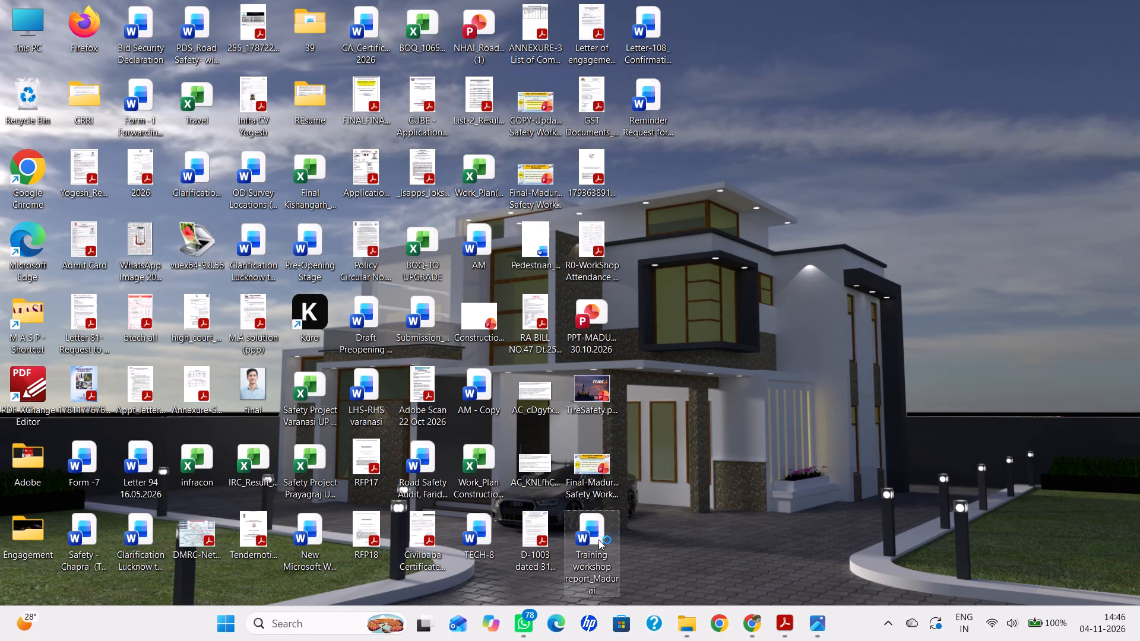